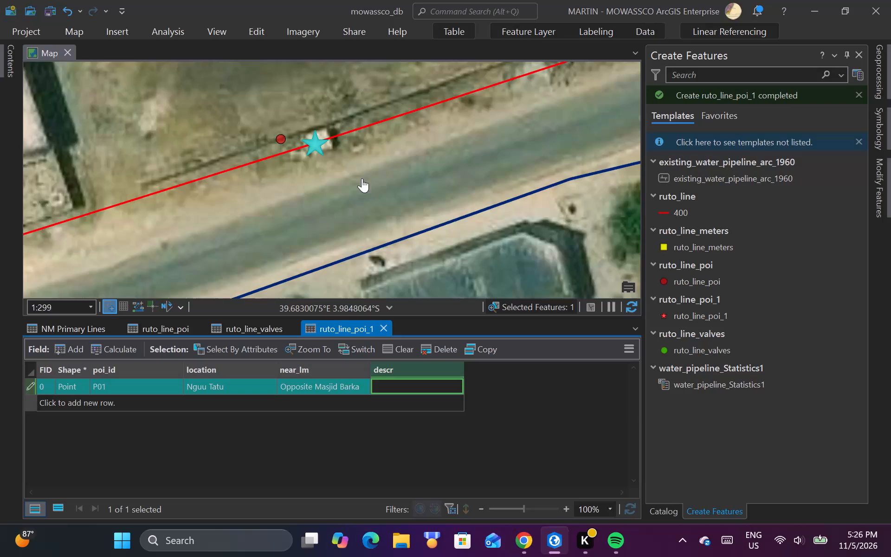
Check the attributes of the red ruto_line_poi point beside P01, and enter DN110 HDPE as P01's descr value.
click(280, 140)
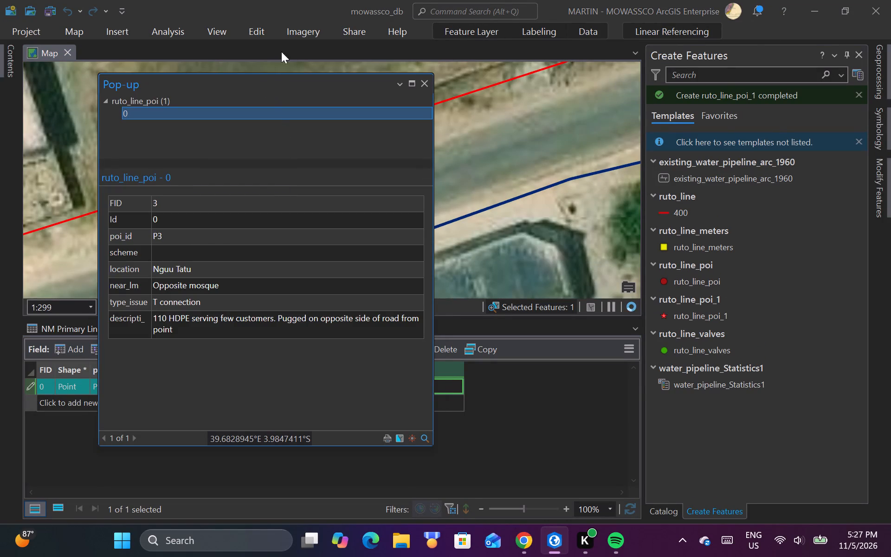
click(291, 8)
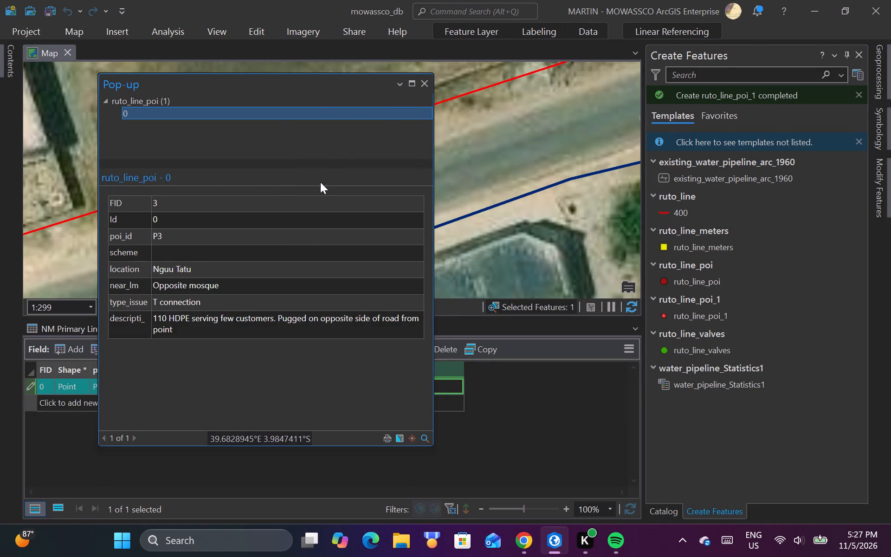
click(420, 82)
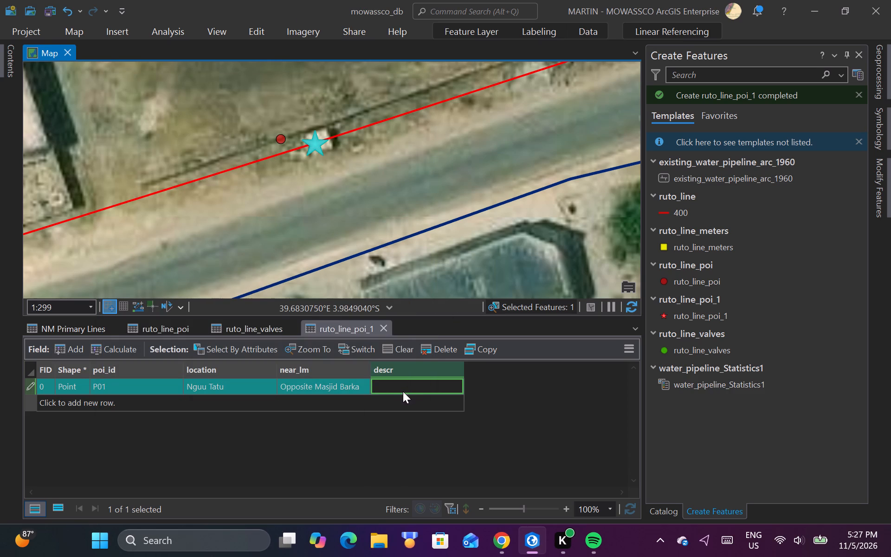
click(407, 383)
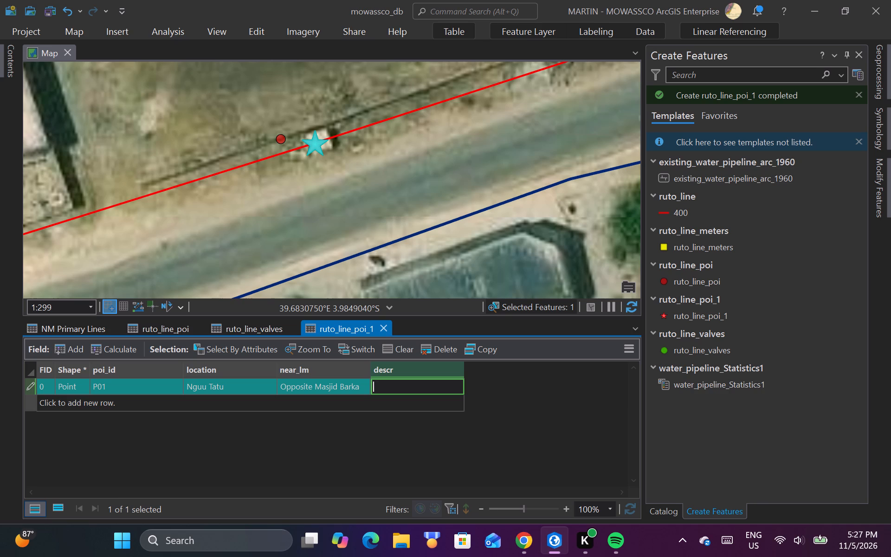
text(DN)
text(110)
key(space)
text(HDPE)
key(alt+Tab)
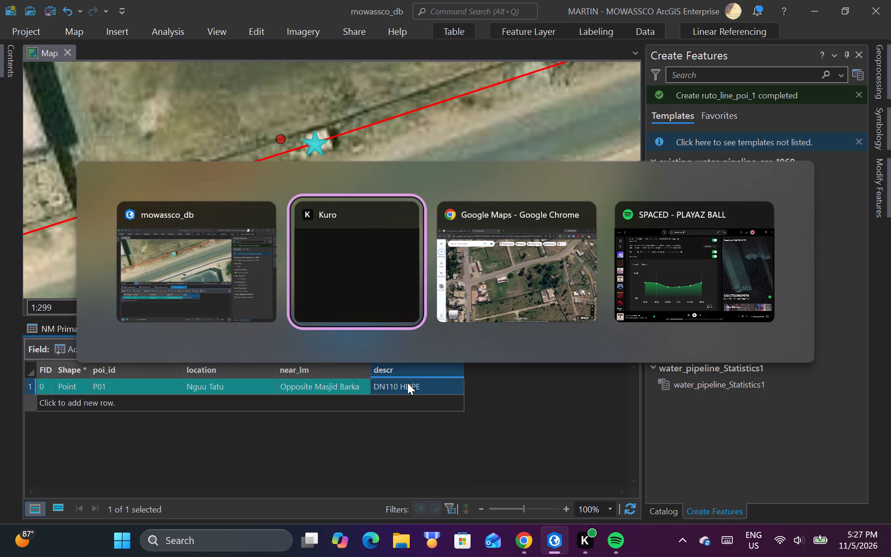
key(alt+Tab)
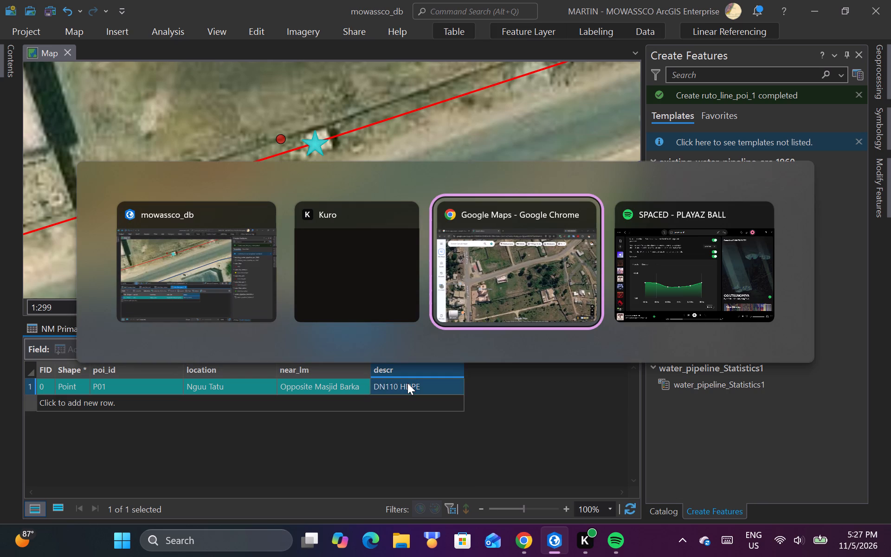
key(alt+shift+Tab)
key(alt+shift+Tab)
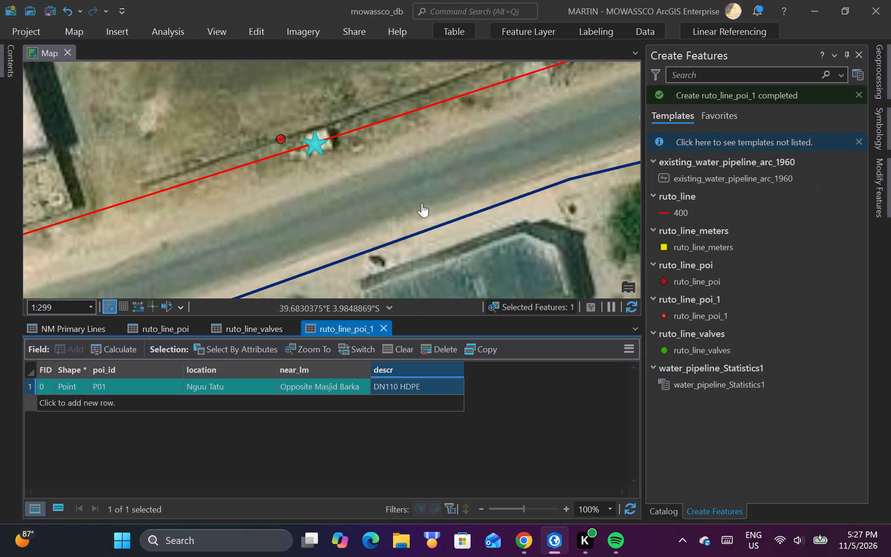
Recheck the neighbouring ruto_line_poi point's attributes and extend P01's descr text to "DN110 HDPE serving few customers across".
click(281, 138)
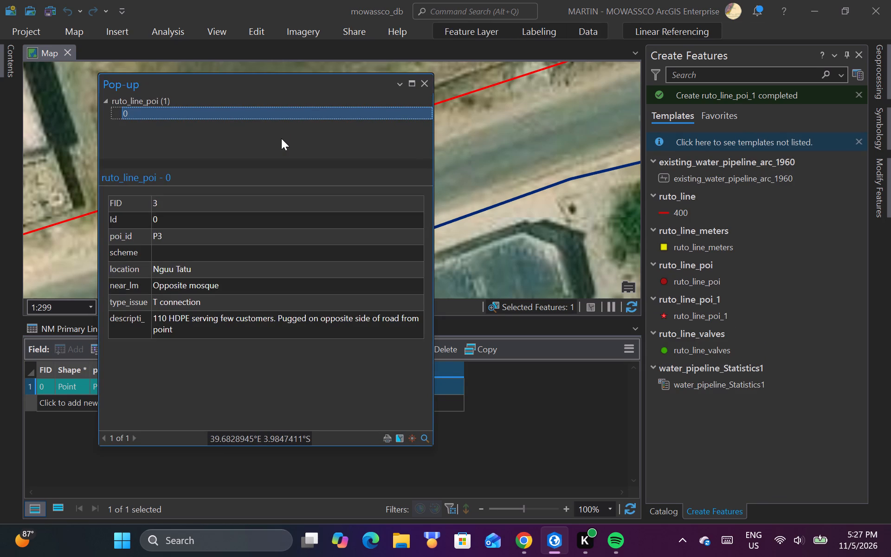
click(207, 0)
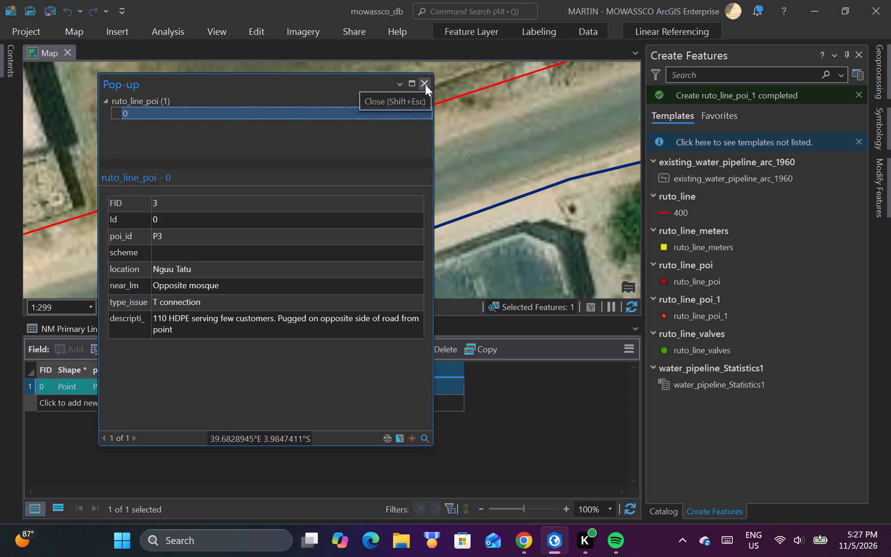
click(425, 84)
scroll(392, 149, down, 3)
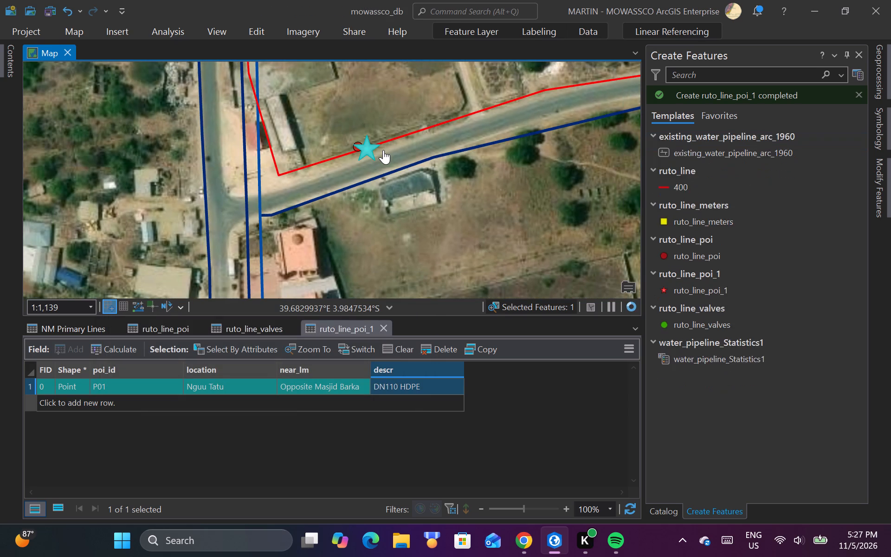
scroll(372, 185, down, 1)
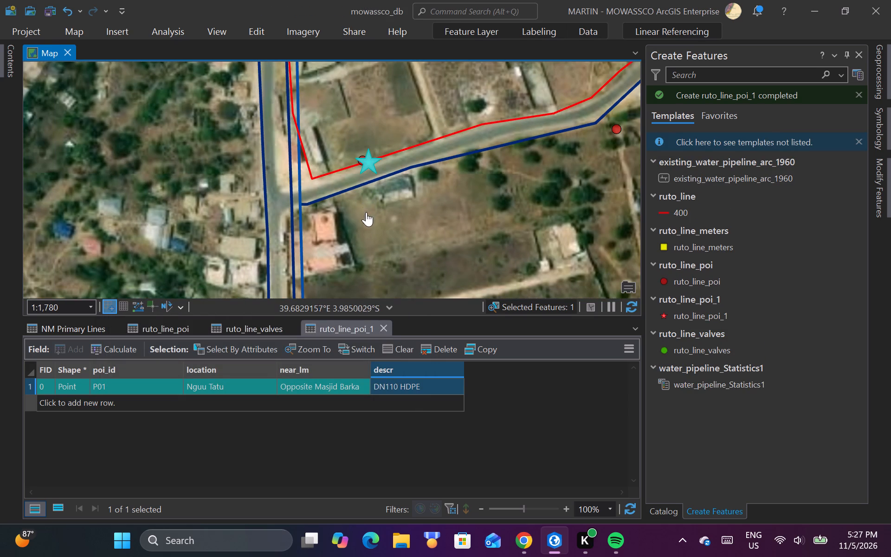
double_click(423, 386)
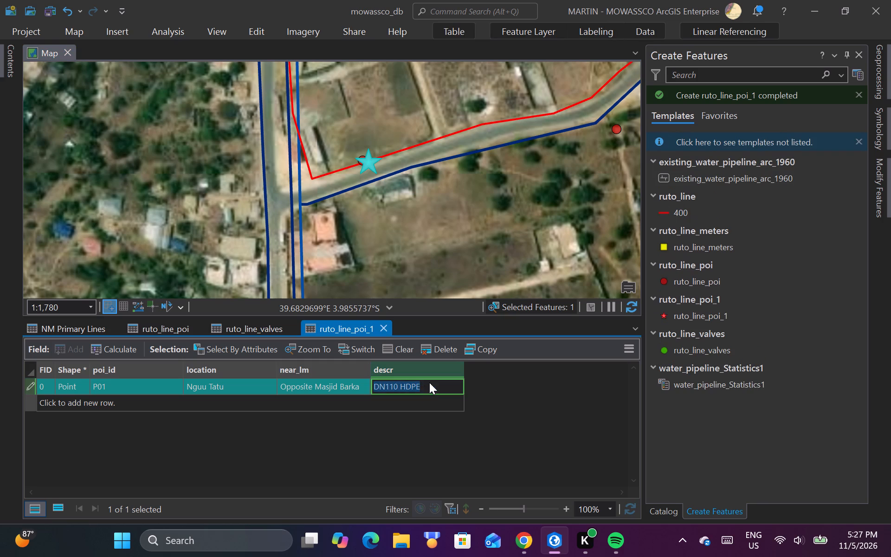
click(429, 382)
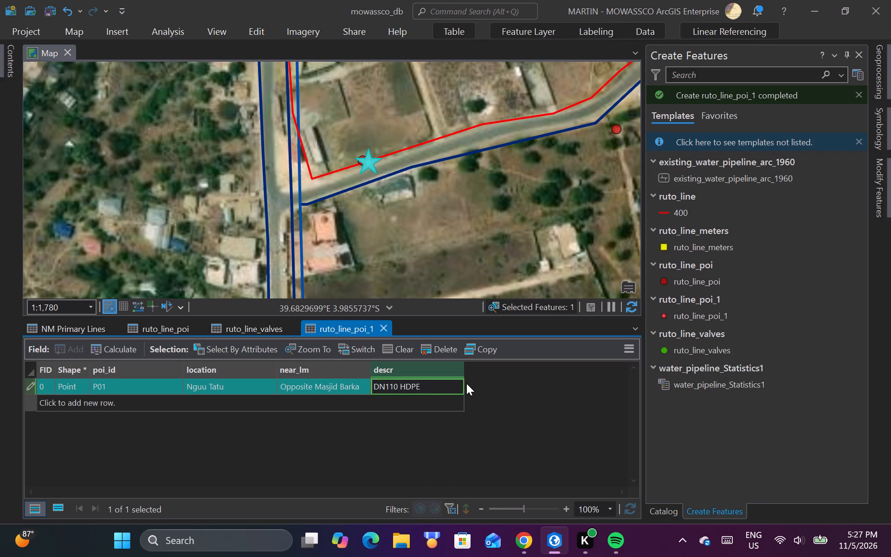
key(space)
text(SERVI)
text(NG)
key(space)
key(BackSpace)
key(BackSpace)
key(BackSpace)
key(BackSpace)
key(BackSpace)
key(BackSpace)
key(BackSpace)
key(BackSpace)
text(serving)
key(space)
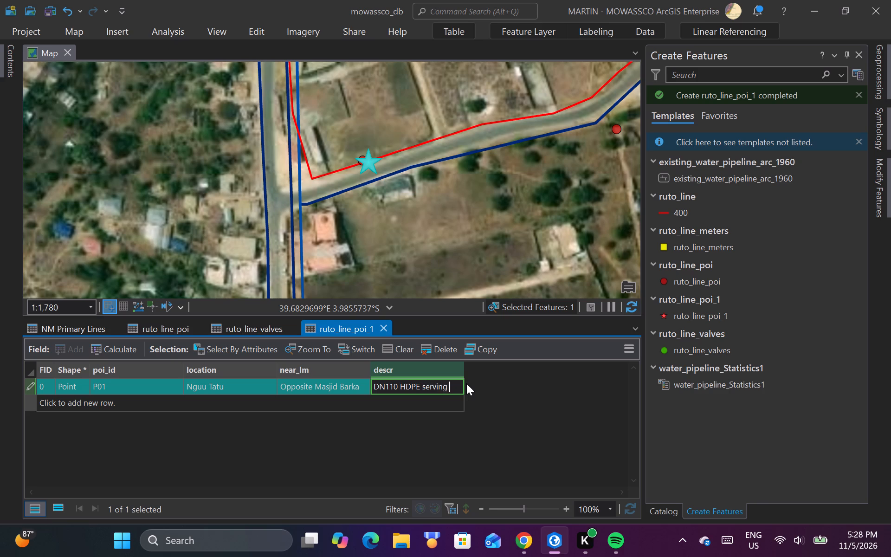
text(few)
key(space)
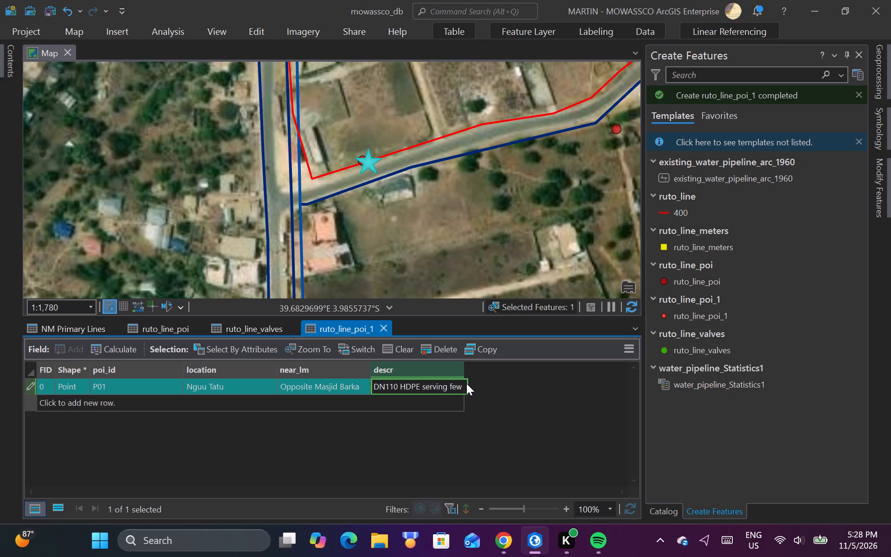
key(c)
key(u)
key(BackSpace)
key(BackSpace)
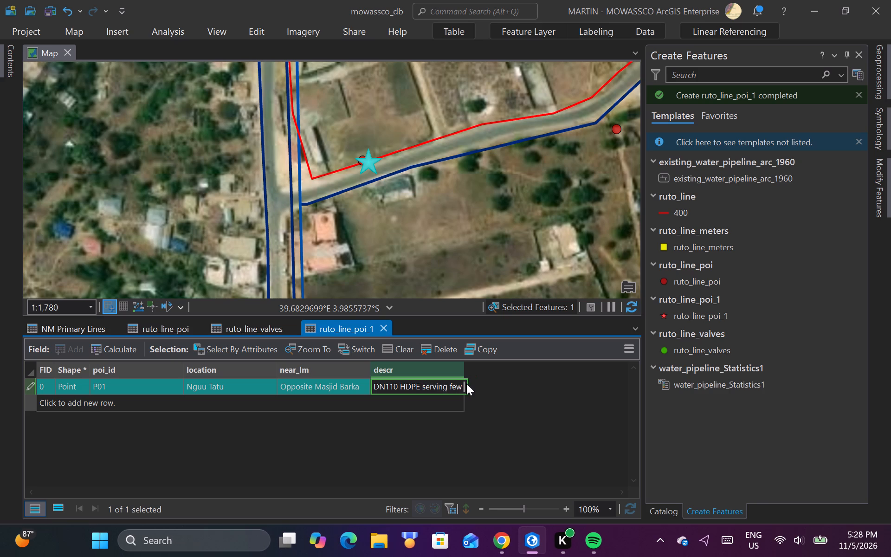
text(customers across)
key(space)
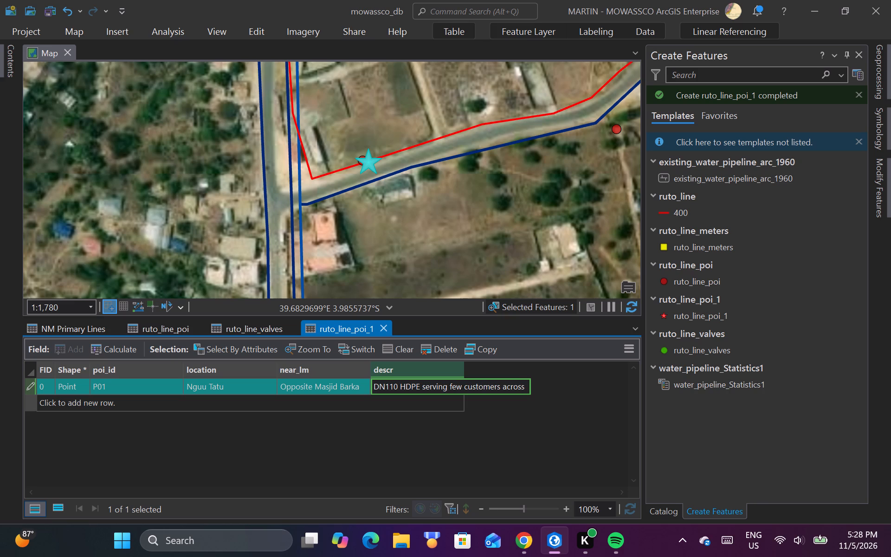
Replace "across" at the end of P01's descr text with "opposite this point.".
key(BackSpace)
key(BackSpace)
key(BackSpace)
key(BackSpace)
key(BackSpace)
key(BackSpace)
key(BackSpace)
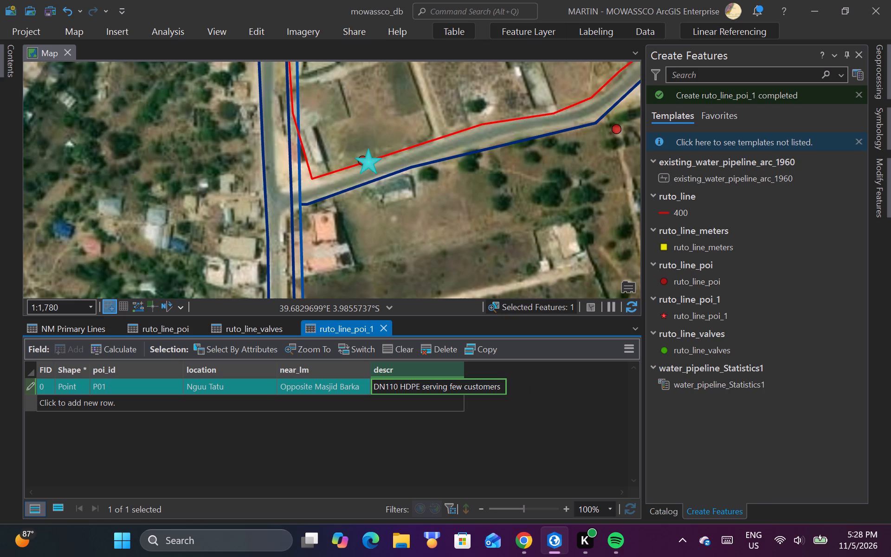
text(opposite)
key(space)
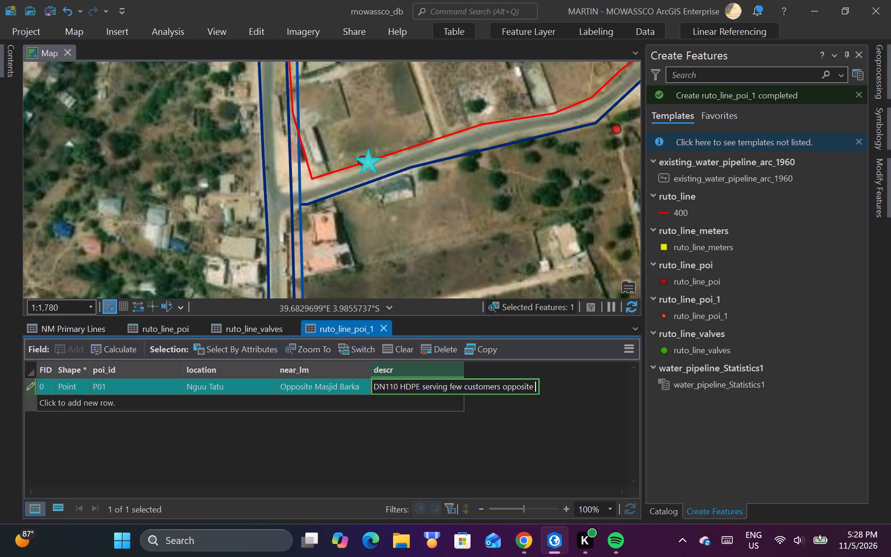
text(this point)
key(period)
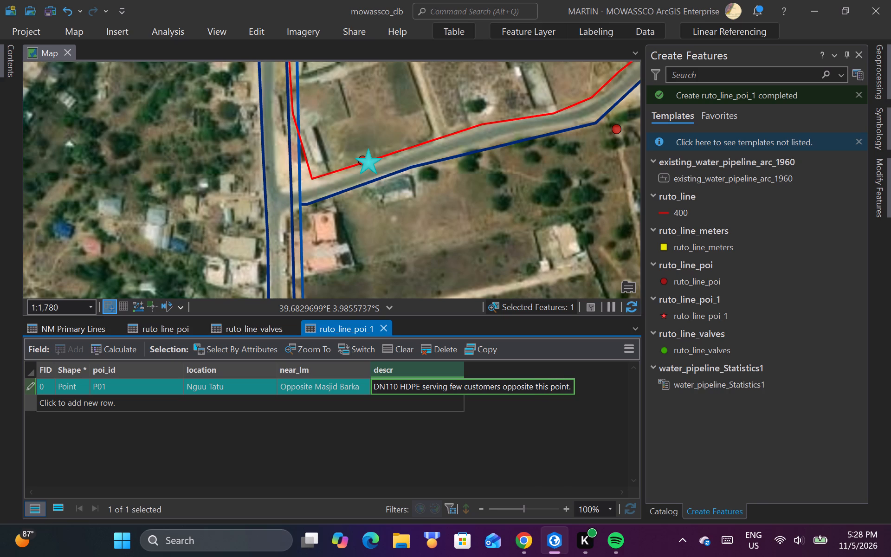
click(412, 437)
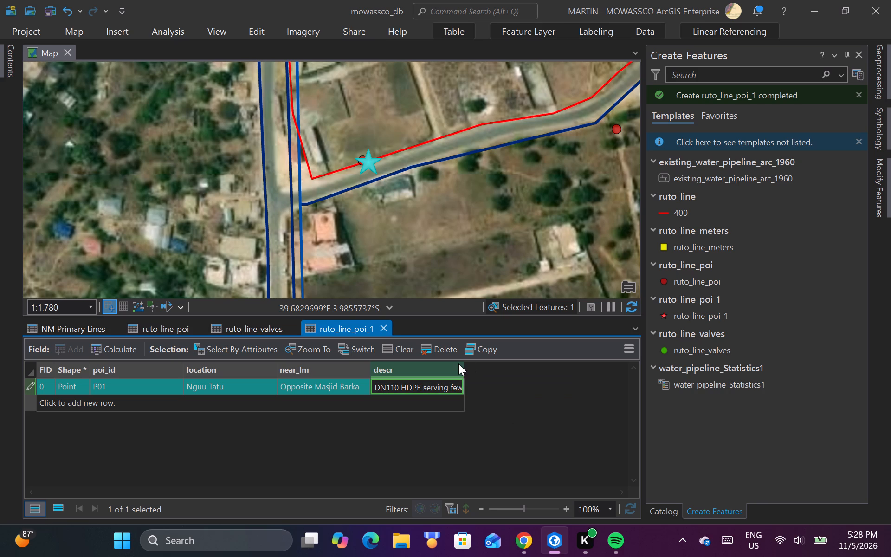
Widen the descr column of the ruto_line_poi_1 table to fit the full description text.
drag(463, 366, 600, 383)
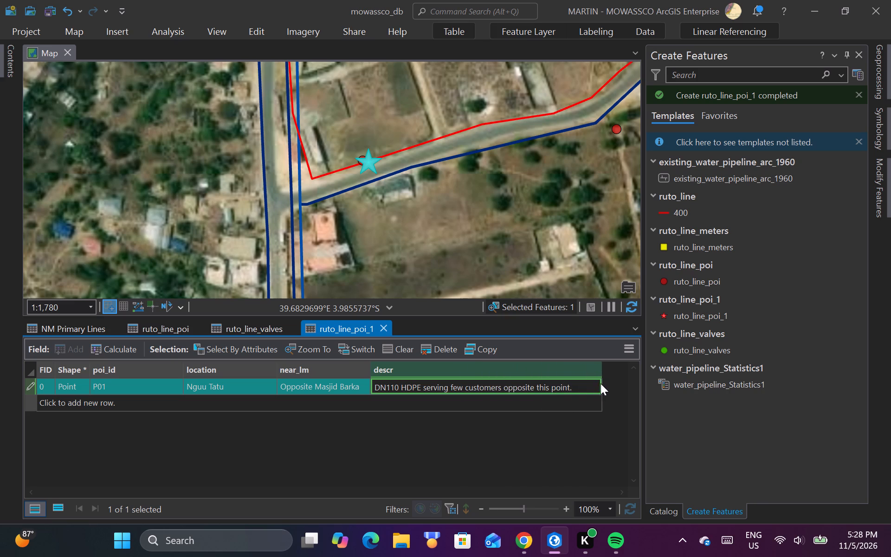
drag(600, 383, 582, 384)
Save the edits made to the ruto_line_poi_1 layer.
click(263, 35)
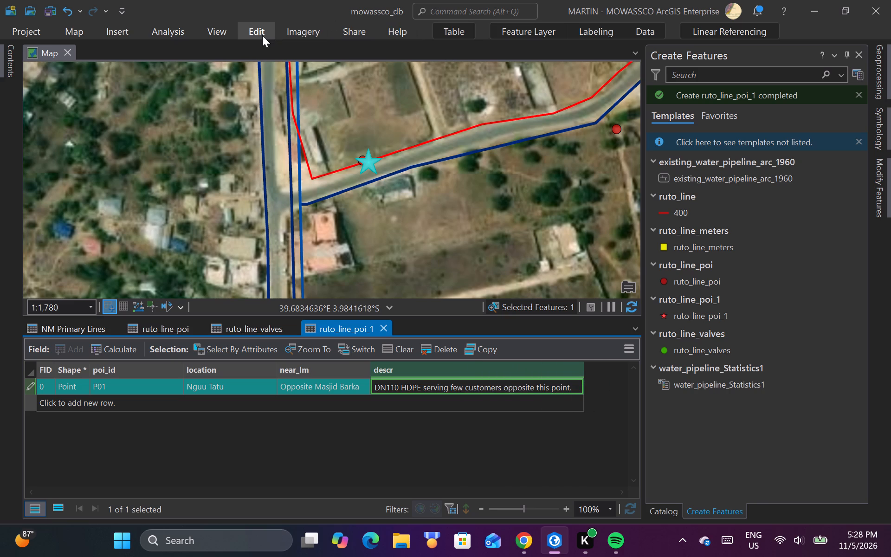
click(111, 56)
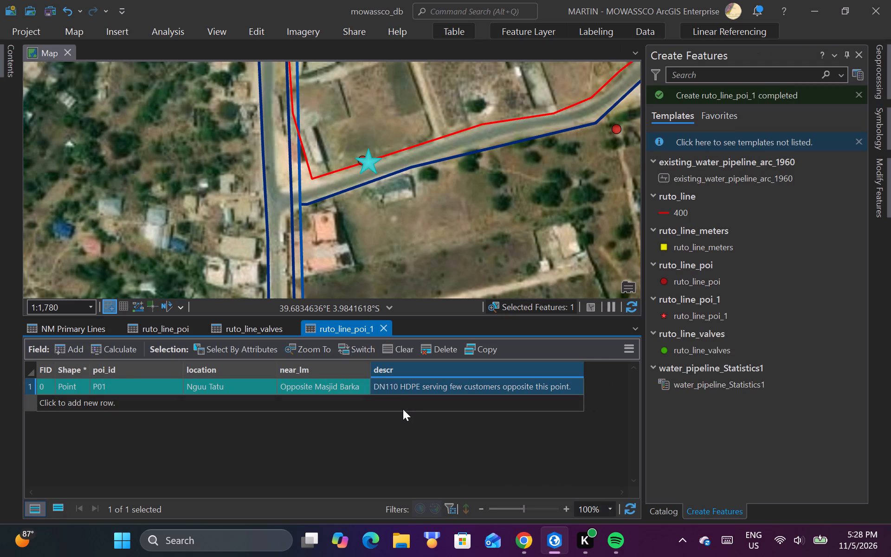
Examine the attributes of the next ruto_line_poi point along the road, east of P01 near the bend.
scroll(301, 217, down, 1)
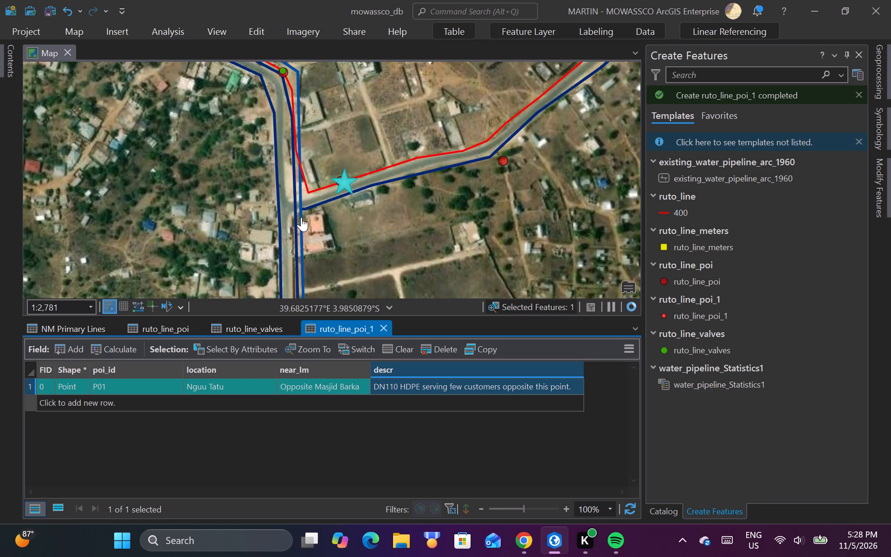
scroll(301, 217, down, 1)
scroll(402, 181, up, 1)
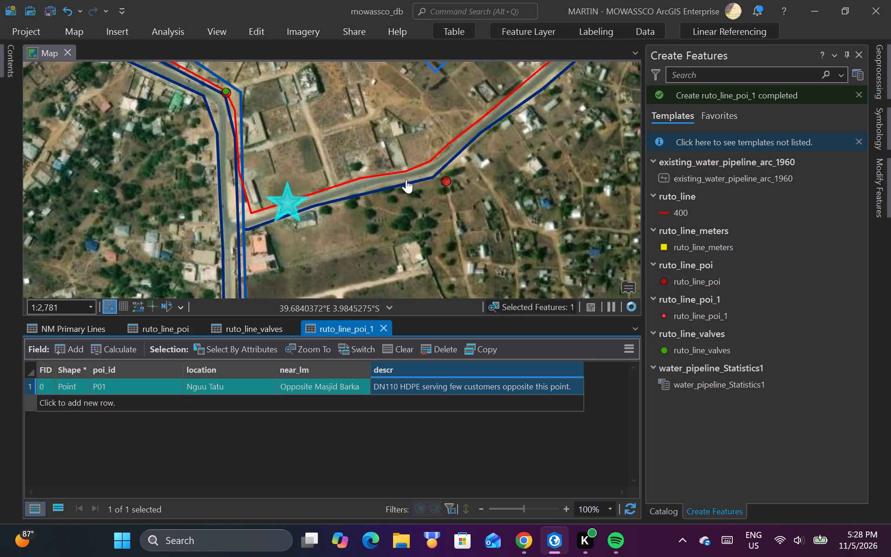
scroll(437, 175, up, 3)
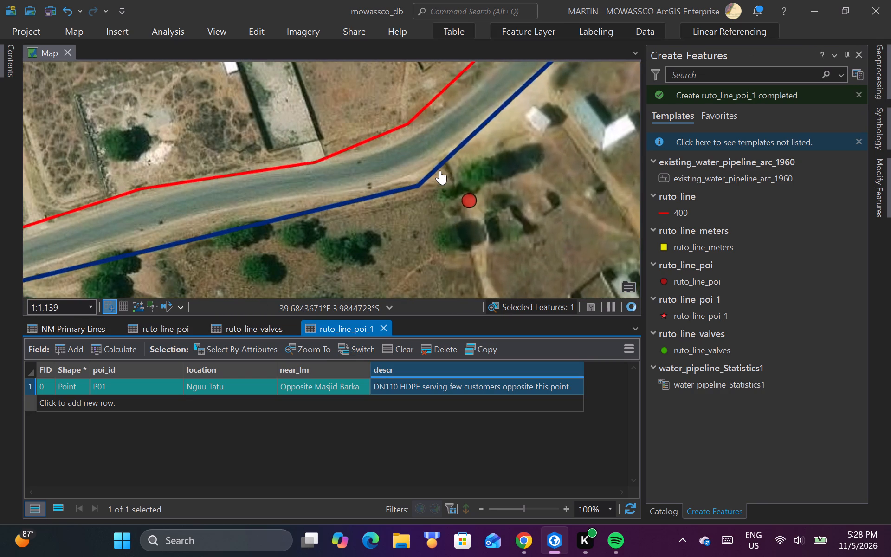
click(472, 202)
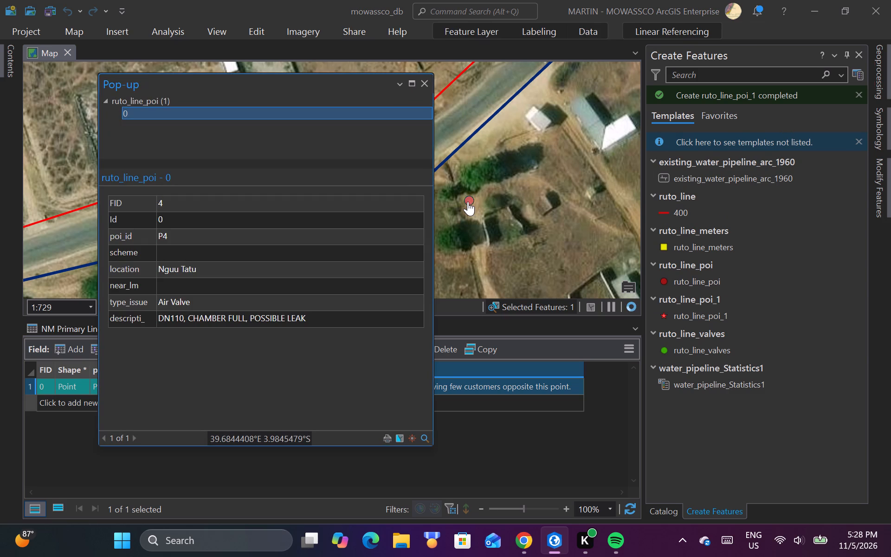
click(423, 84)
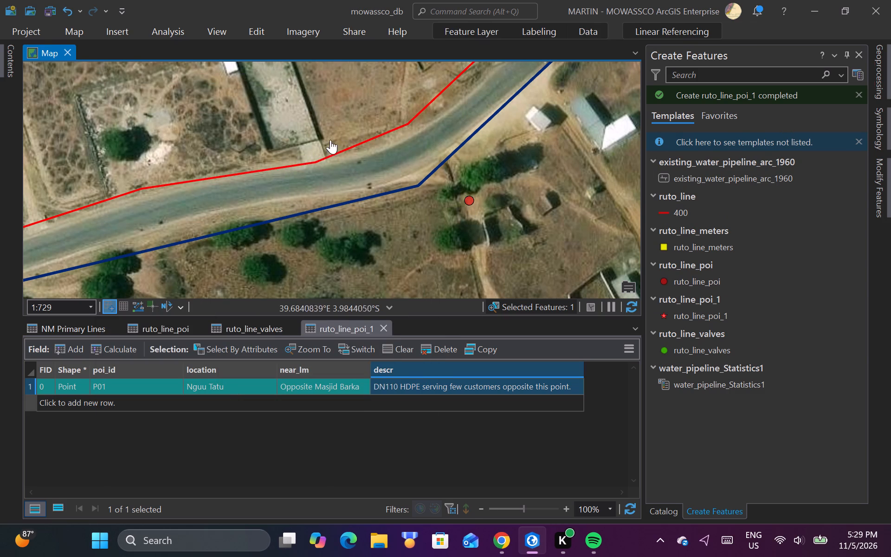
scroll(337, 134, up, 2)
scroll(400, 164, down, 2)
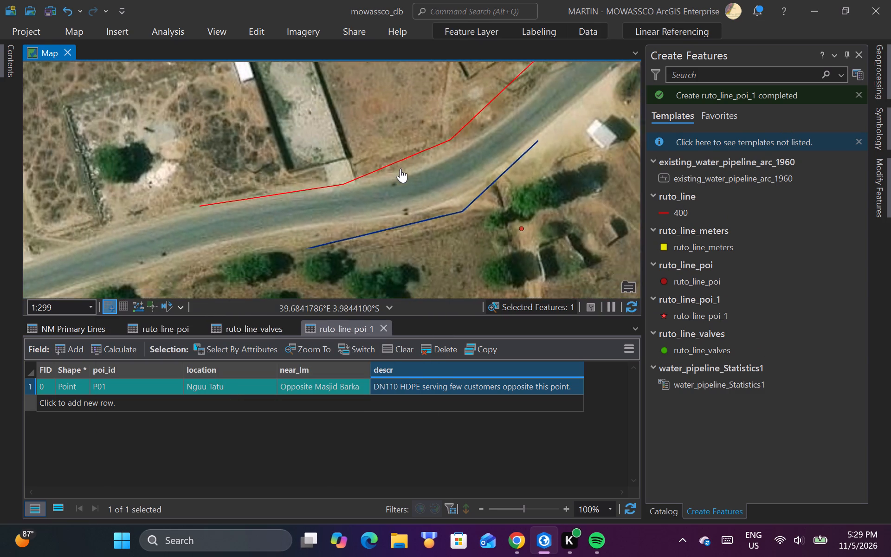
Split ruto_line on the segment just west of the road bend, opposite the ruto_line_poi point near the trees.
scroll(400, 170, down, 1)
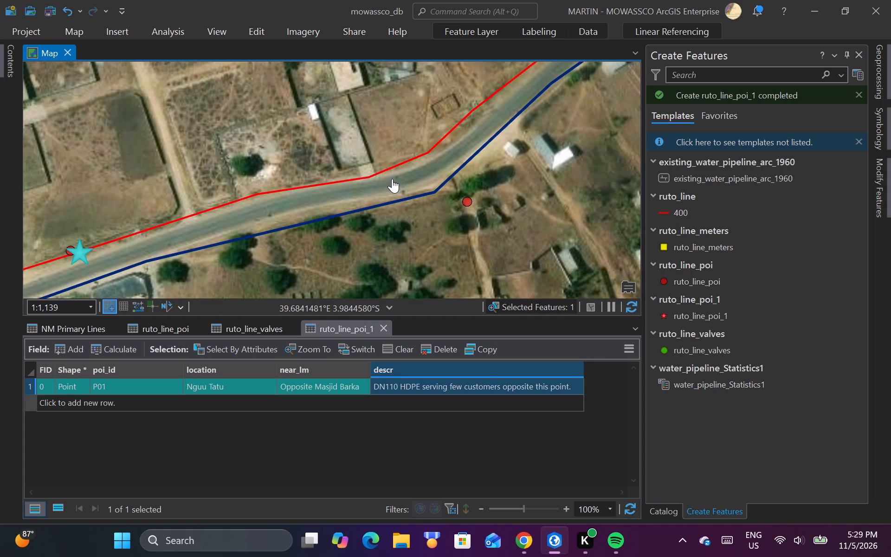
scroll(395, 180, down, 2)
scroll(413, 174, up, 1)
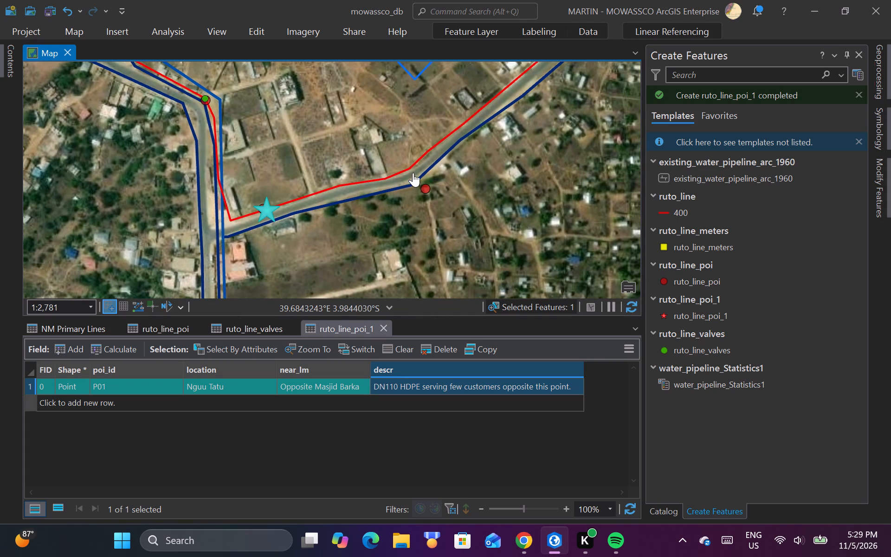
scroll(397, 164, up, 3)
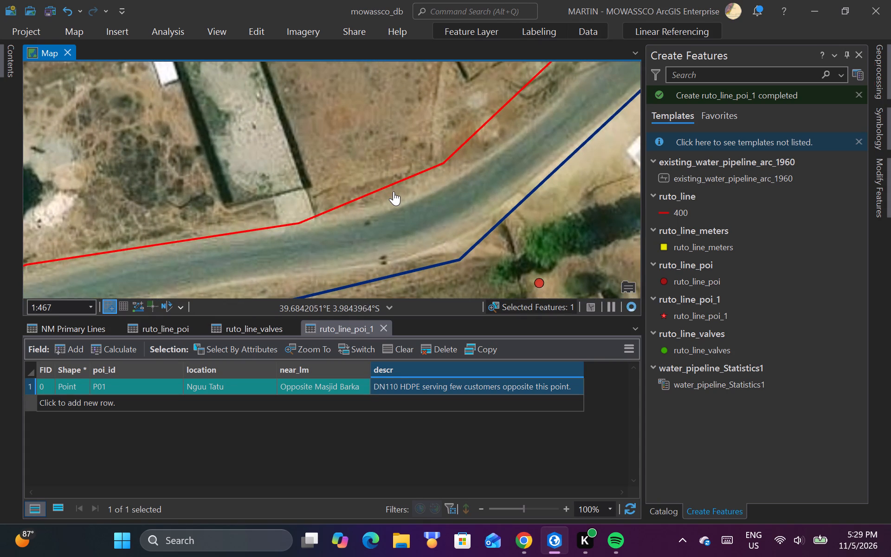
scroll(401, 191, up, 1)
scroll(403, 191, down, 3)
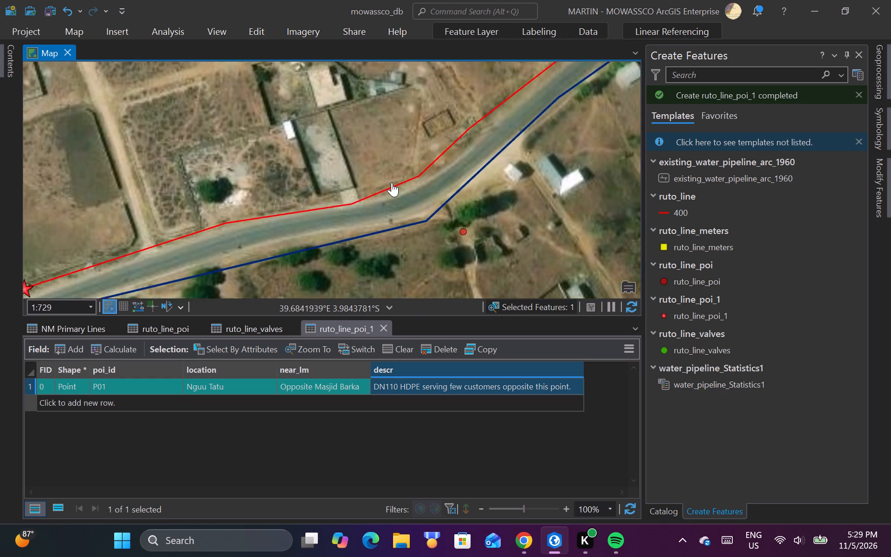
scroll(394, 181, up, 2)
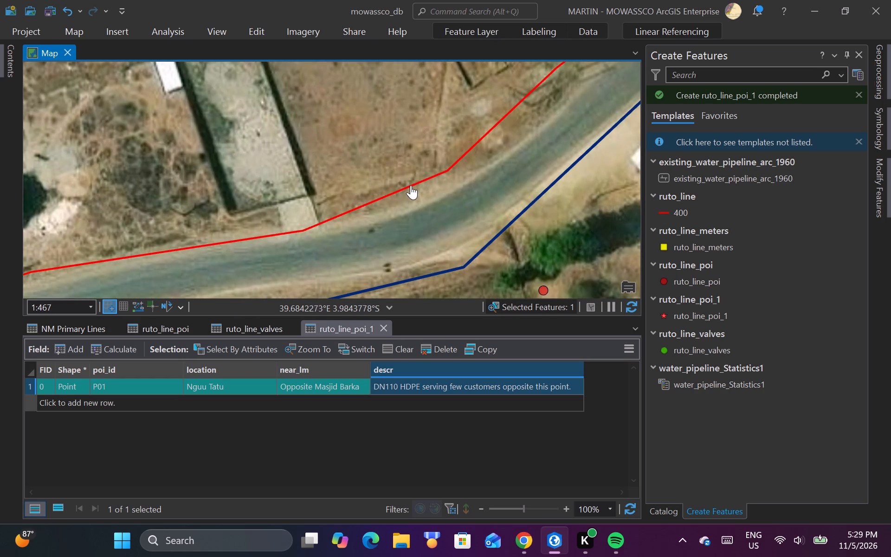
click(245, 30)
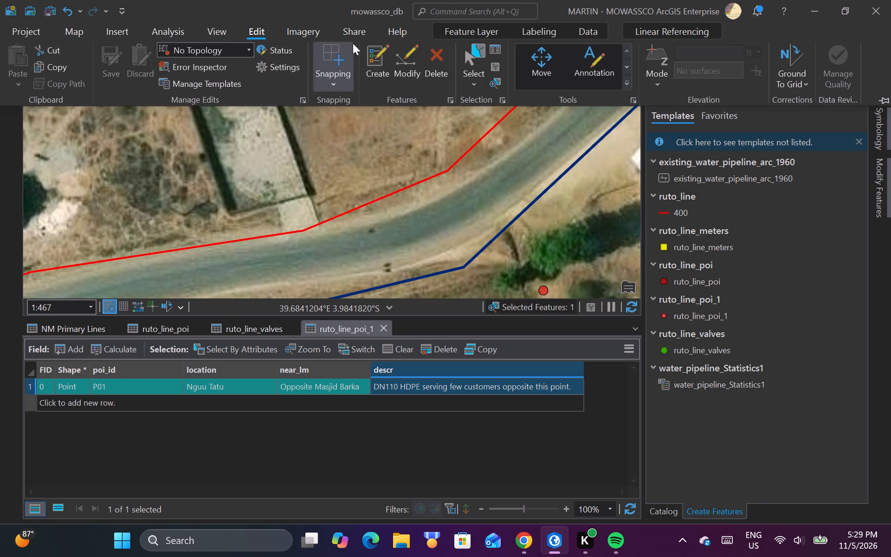
click(468, 52)
drag(429, 161, 450, 194)
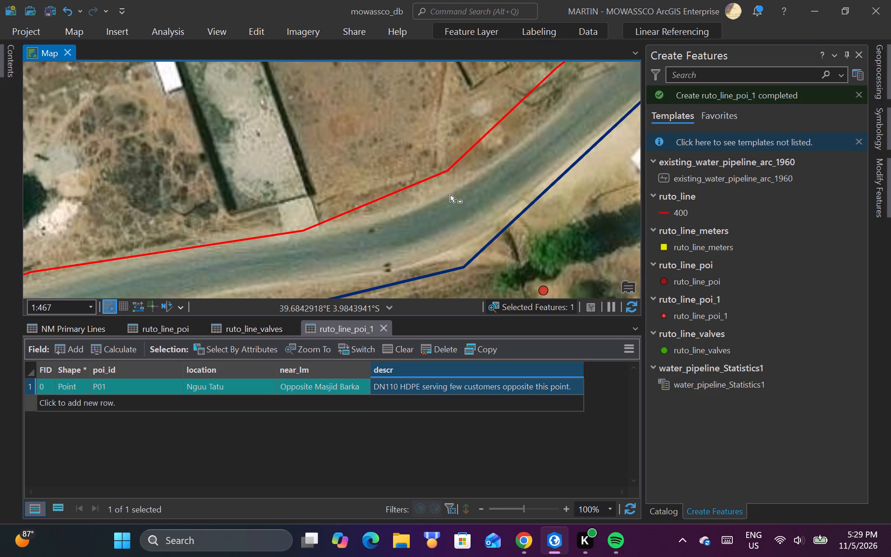
drag(426, 155, 449, 199)
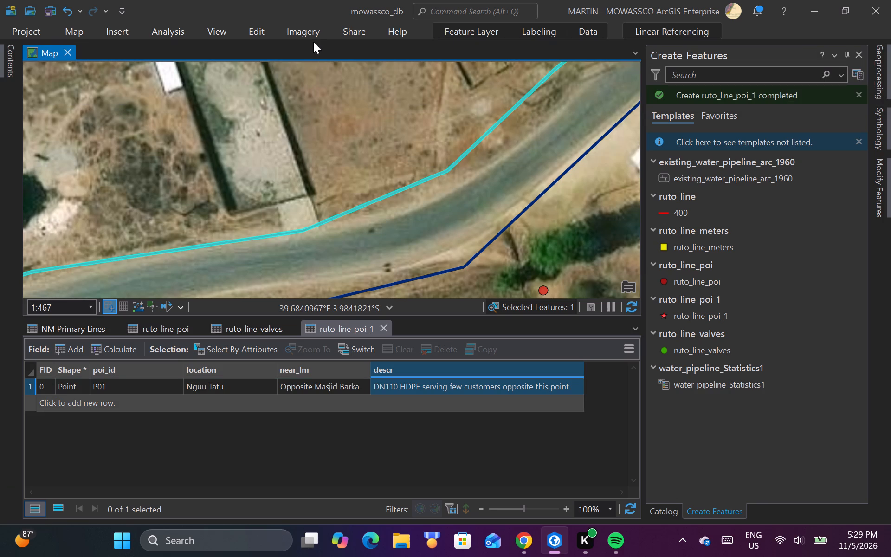
click(265, 31)
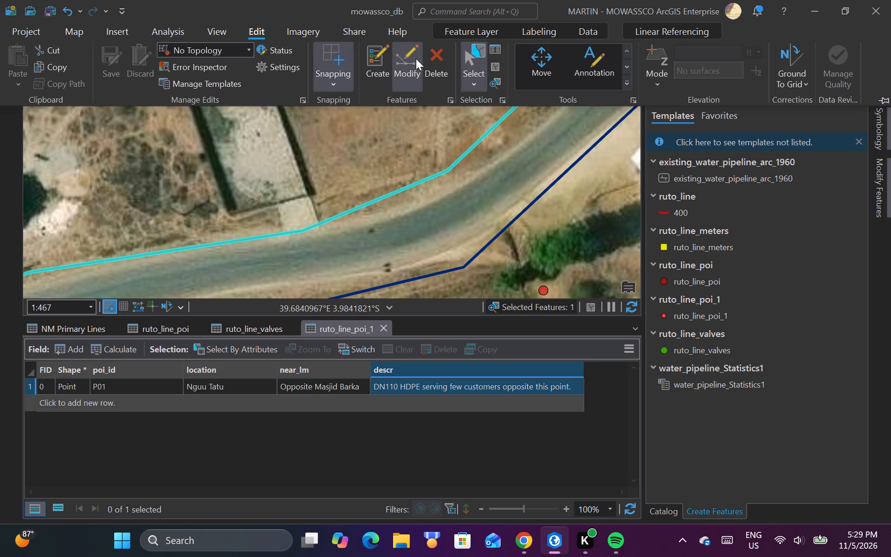
click(416, 58)
scroll(803, 385, down, 3)
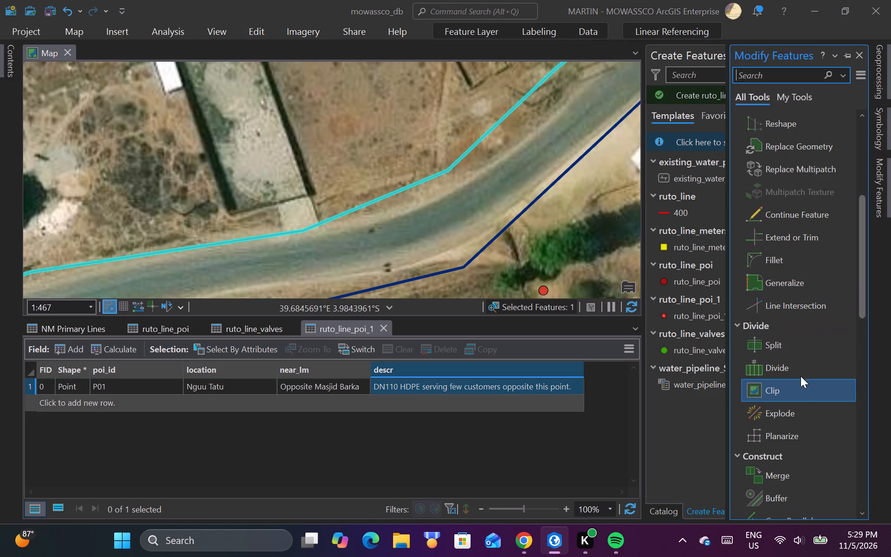
click(788, 346)
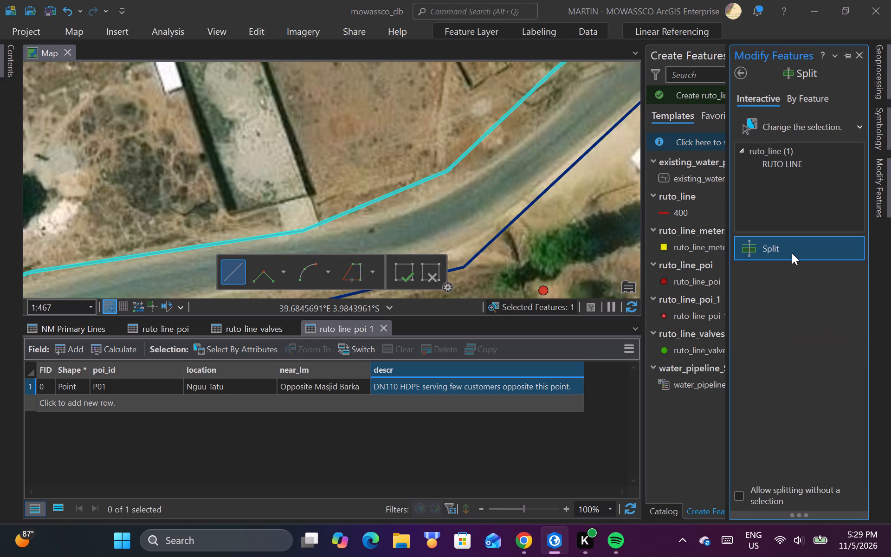
click(792, 253)
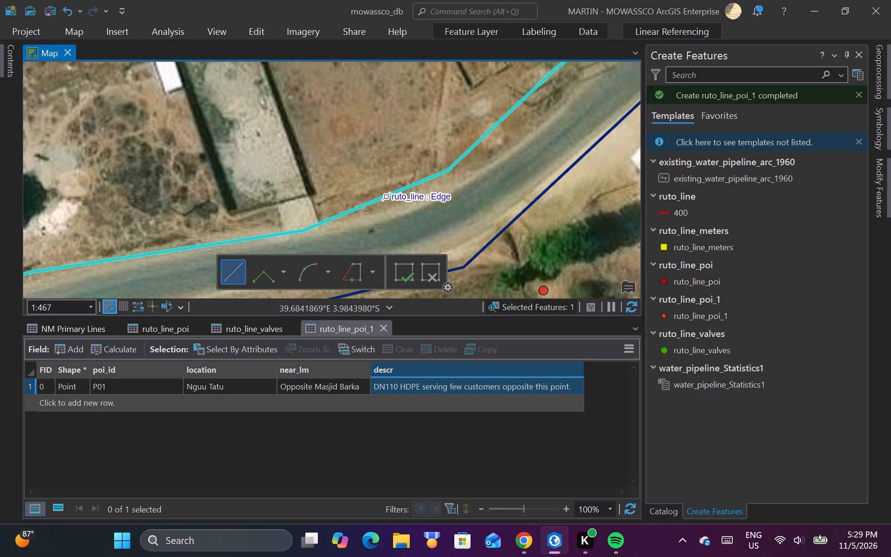
click(386, 196)
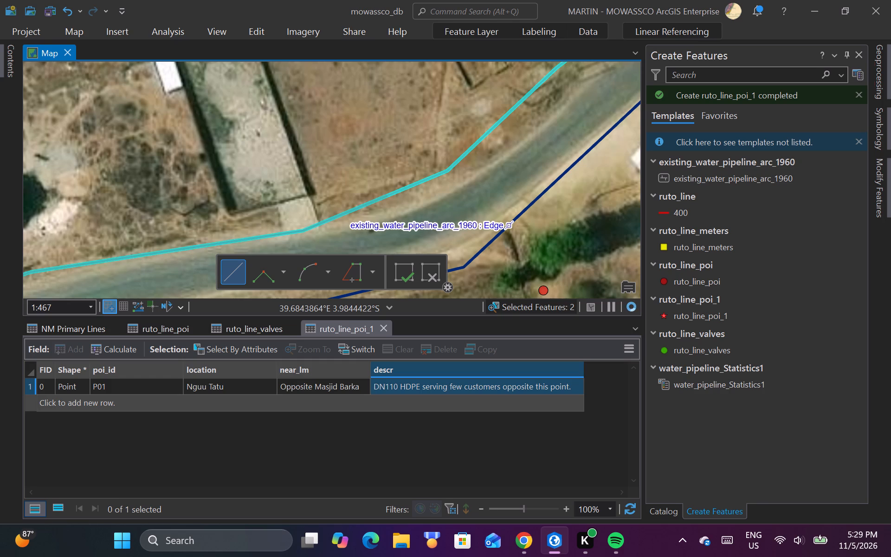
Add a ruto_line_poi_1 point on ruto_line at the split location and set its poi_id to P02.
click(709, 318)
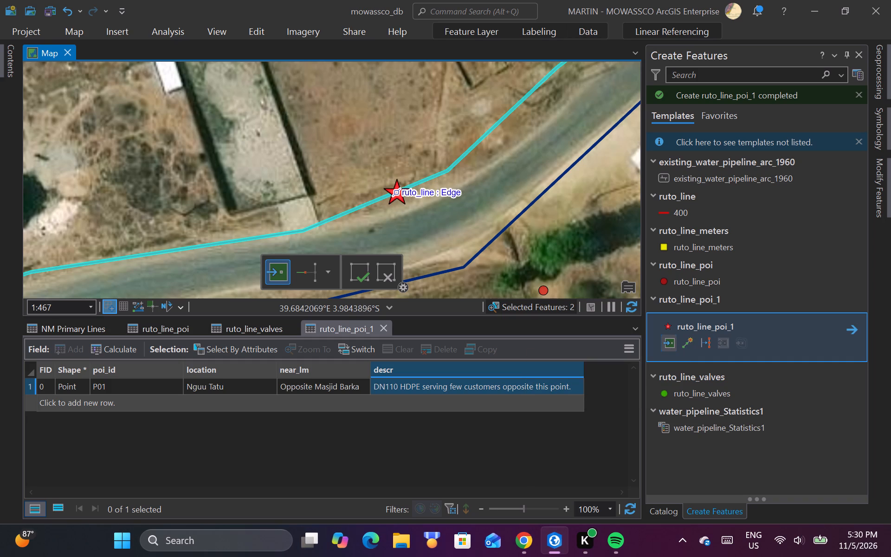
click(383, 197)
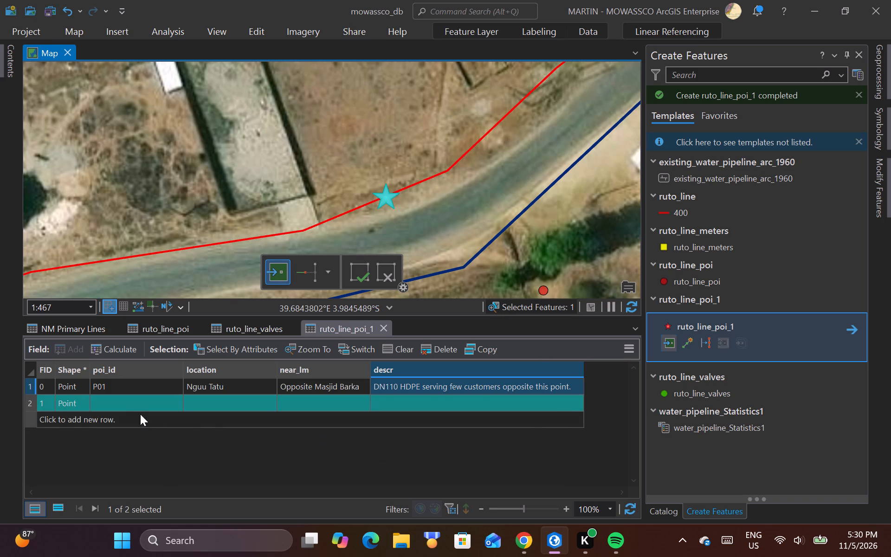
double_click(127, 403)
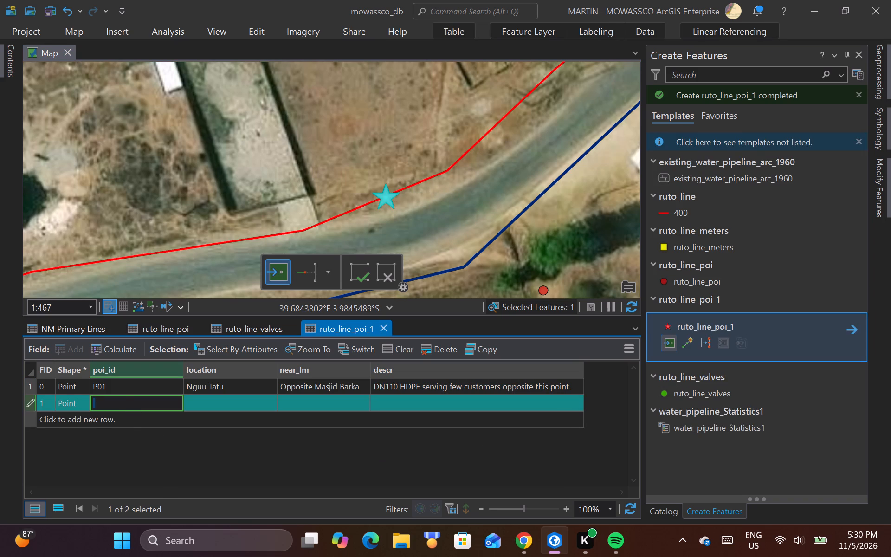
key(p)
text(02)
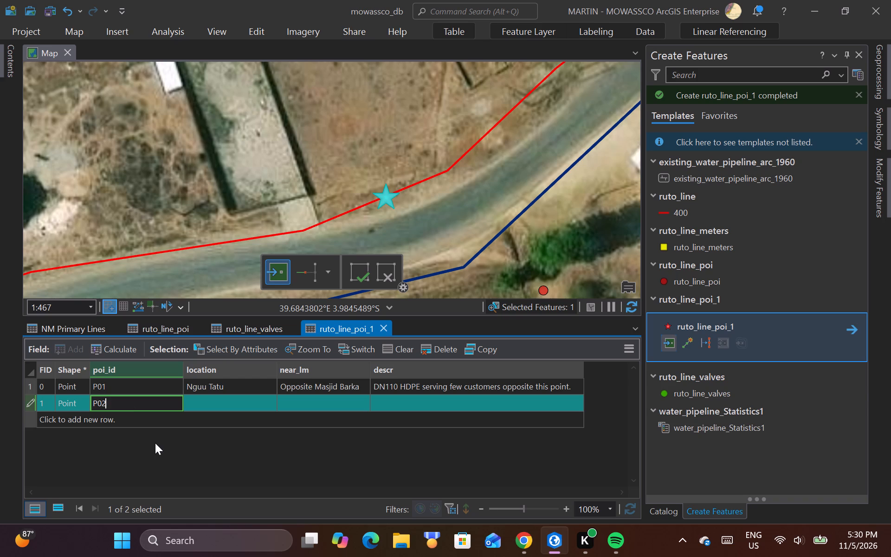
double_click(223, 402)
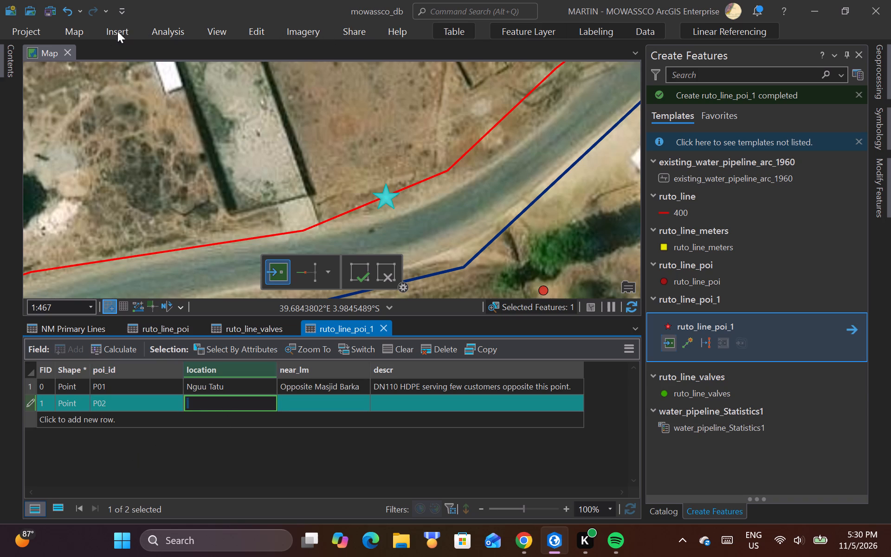
Examine the attributes of the existing ruto_line_poi point southeast of the split location.
click(78, 33)
click(121, 48)
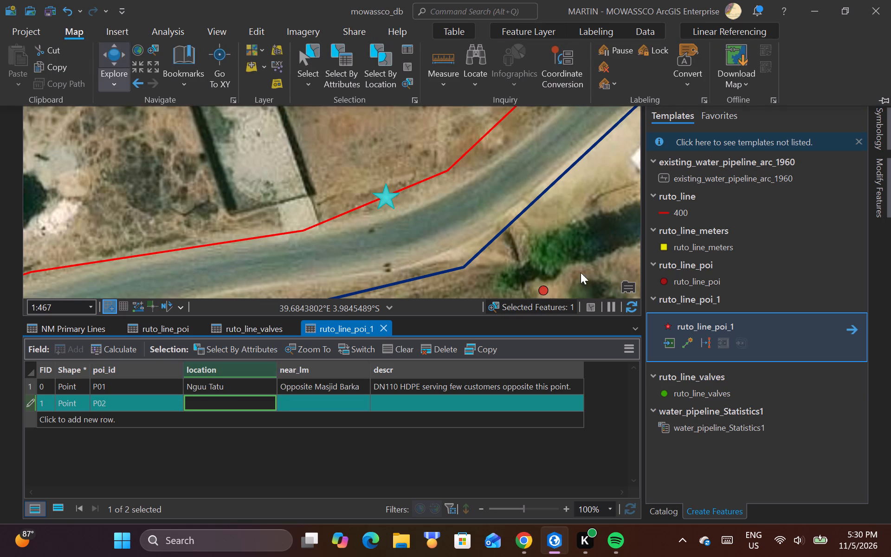
click(542, 290)
click(543, 290)
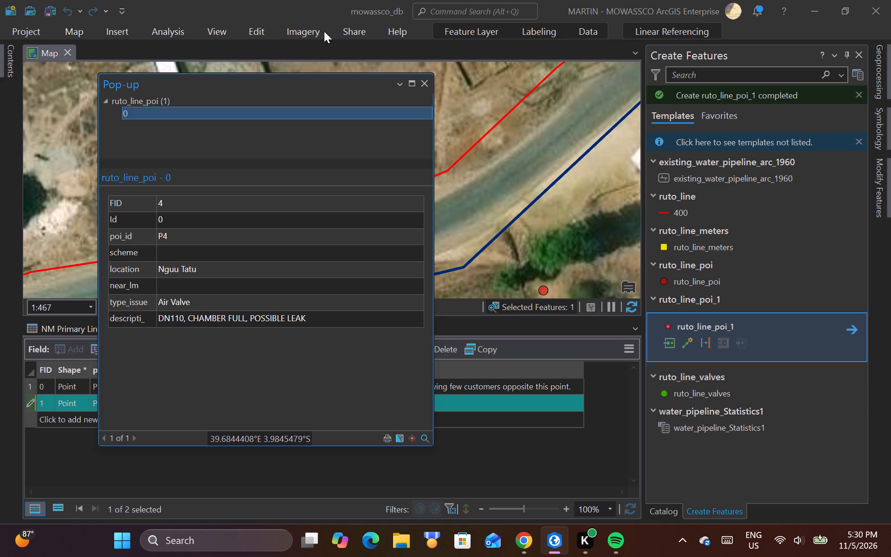
click(425, 83)
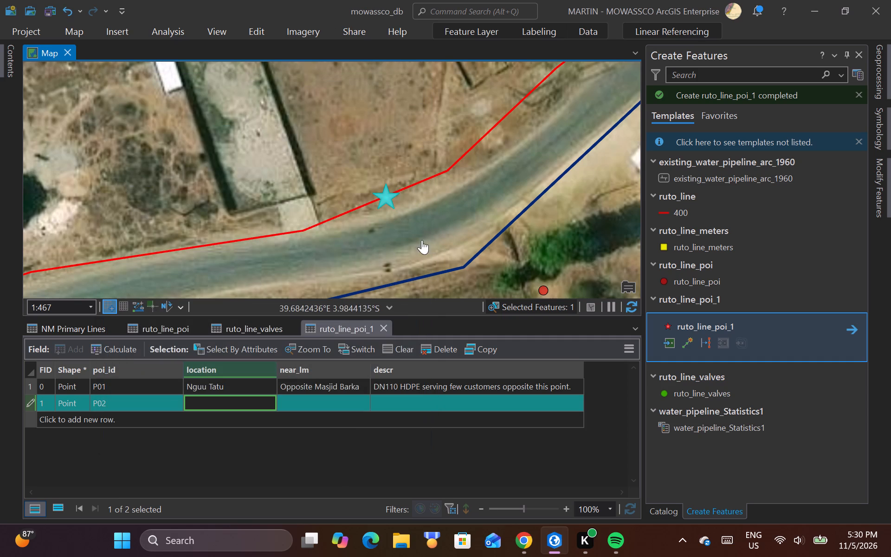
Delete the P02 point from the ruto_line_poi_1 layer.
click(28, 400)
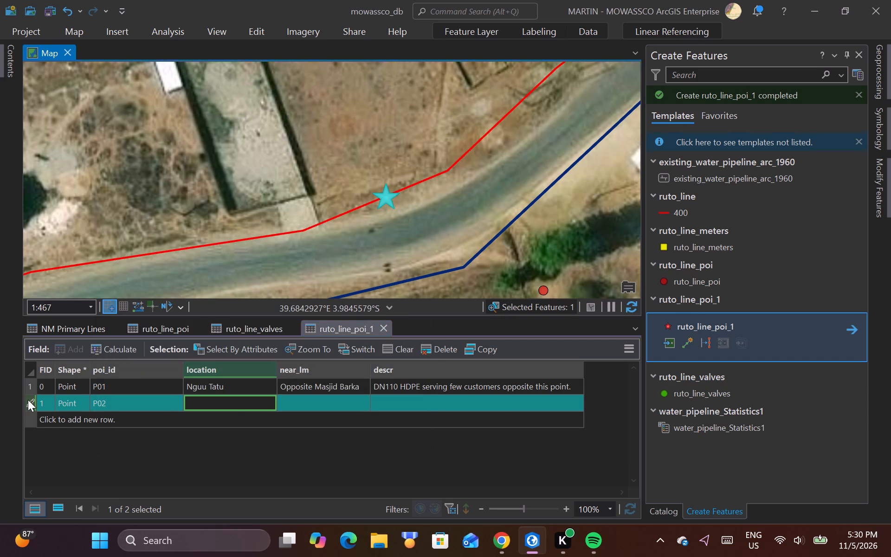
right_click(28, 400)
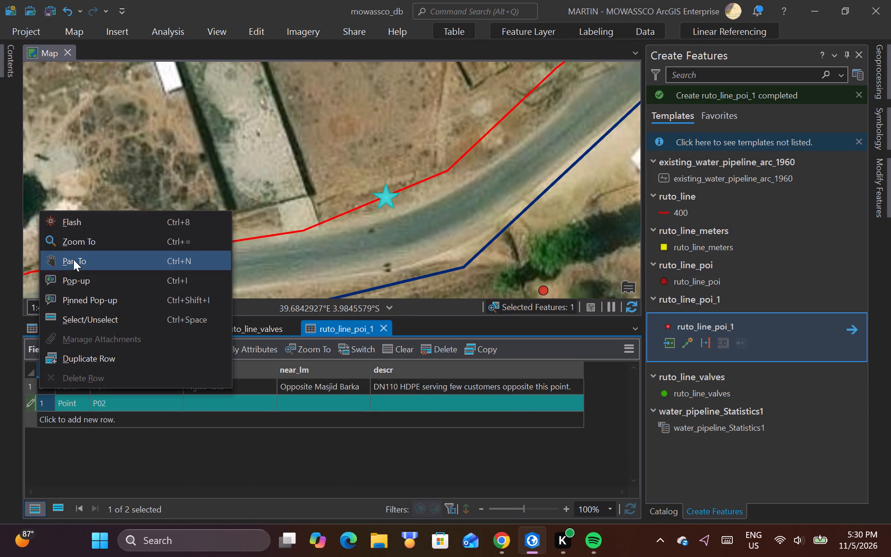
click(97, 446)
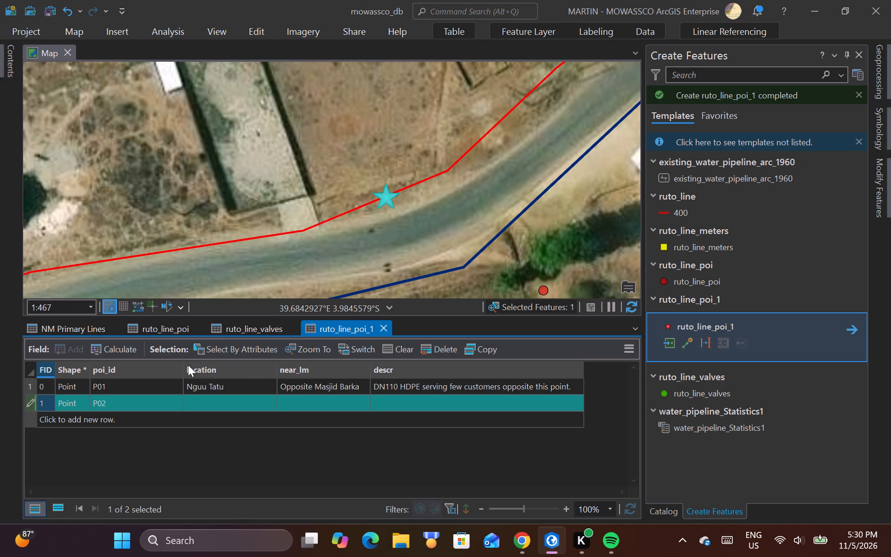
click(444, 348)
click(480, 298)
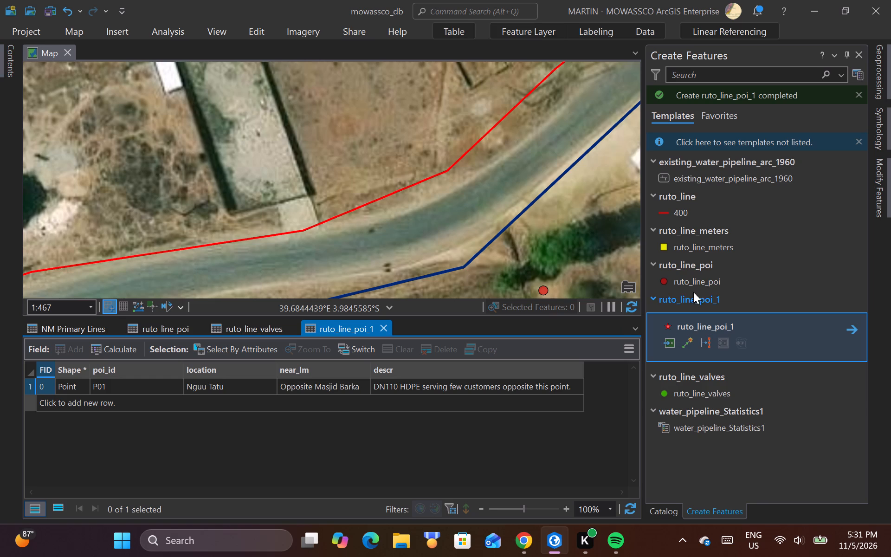
Place a new ruto_line_valves point on ruto_line at the split location near the road bend.
click(702, 393)
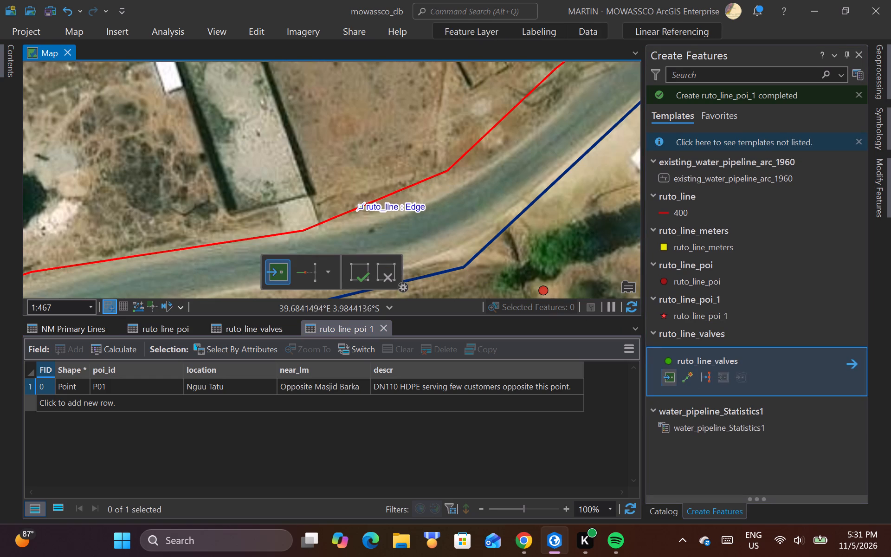
click(388, 197)
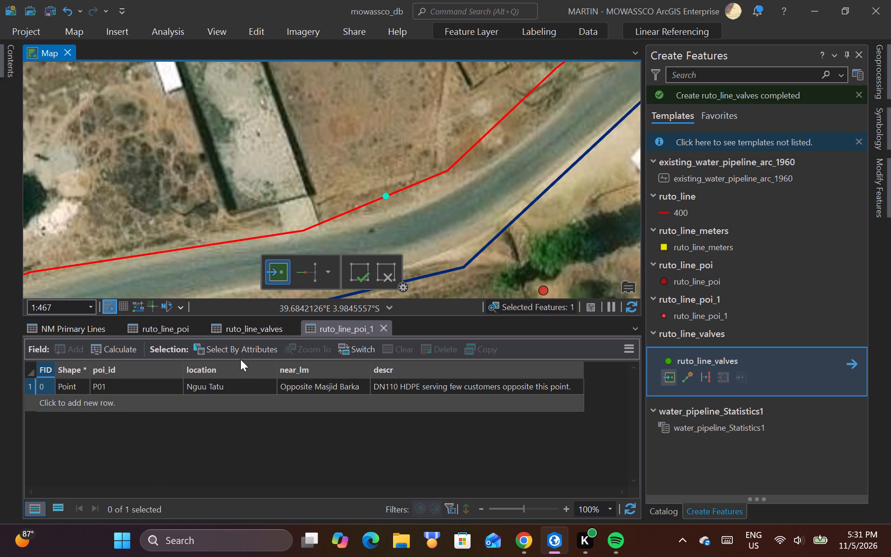
Set the type of the newly placed valve to Air Valve in the ruto_line_valves table.
click(246, 330)
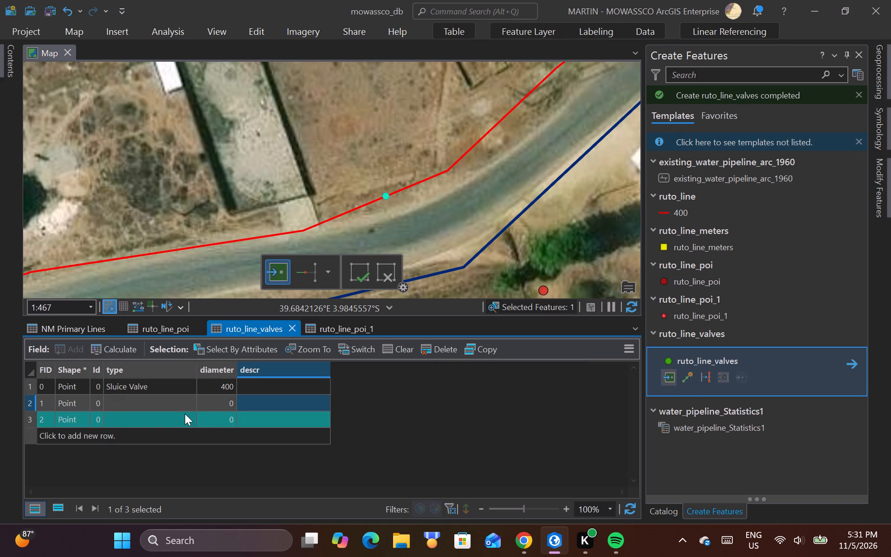
double_click(142, 421)
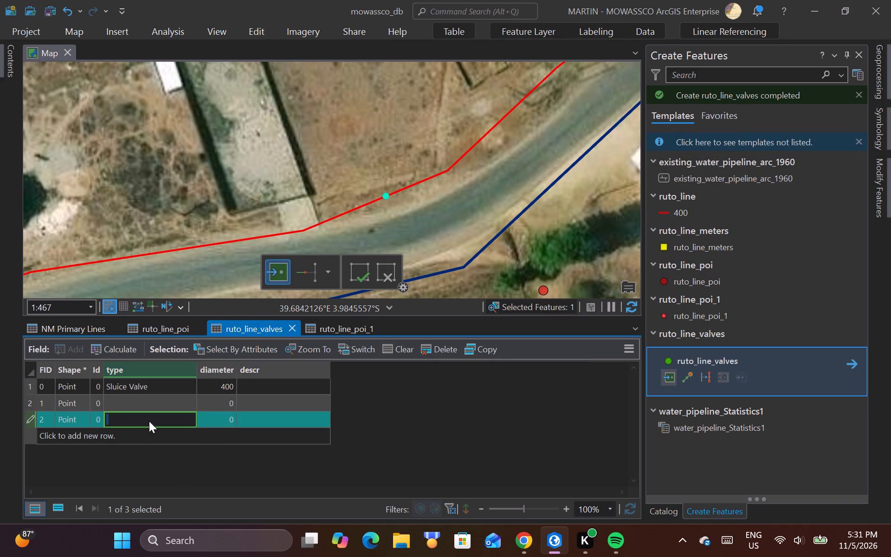
text(IR)
key(space)
key(BackSpace)
key(BackSpace)
key(BackSpace)
key(BackSpace)
key(BackSpace)
text(ir)
key(space)
text(alve)
Set the new air valve's diameter to 110.
double_click(213, 417)
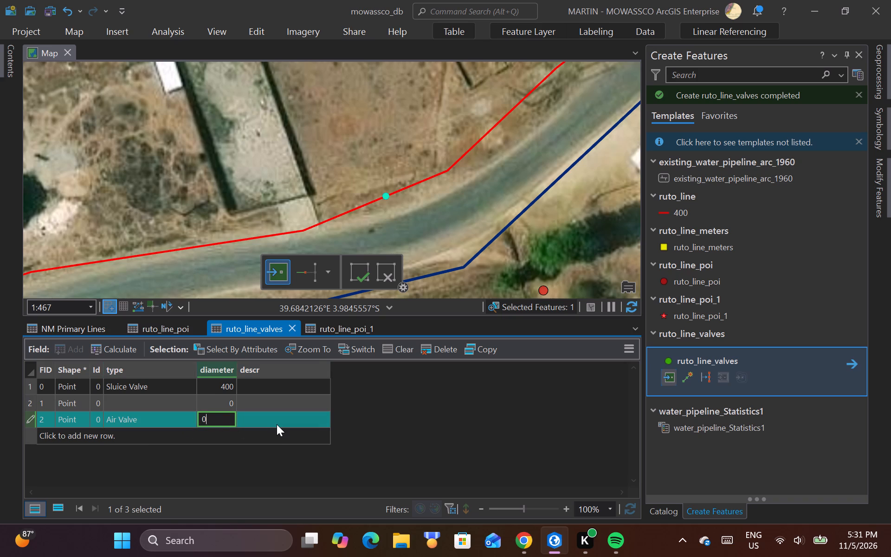
key(BackSpace)
key(BackSpace)
text(110)
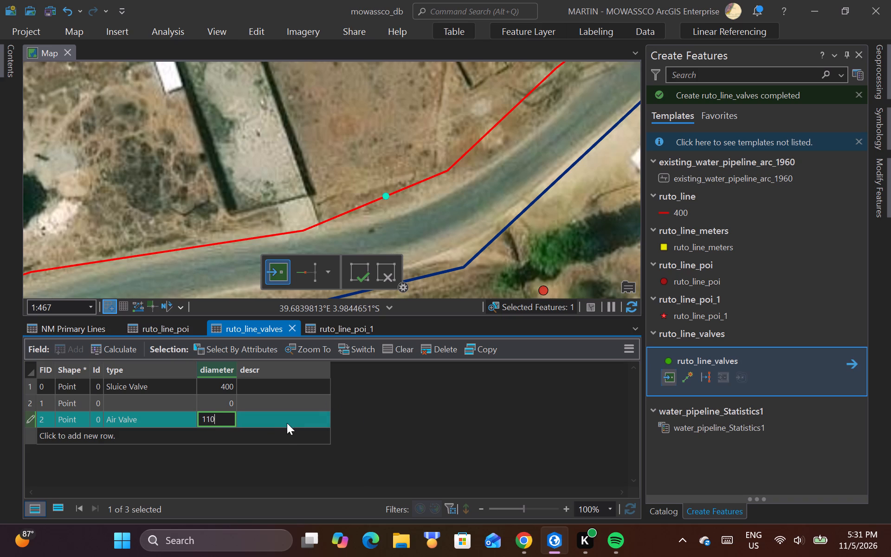
Leave the new air valve's description blank and save the edits.
click(286, 422)
click(301, 421)
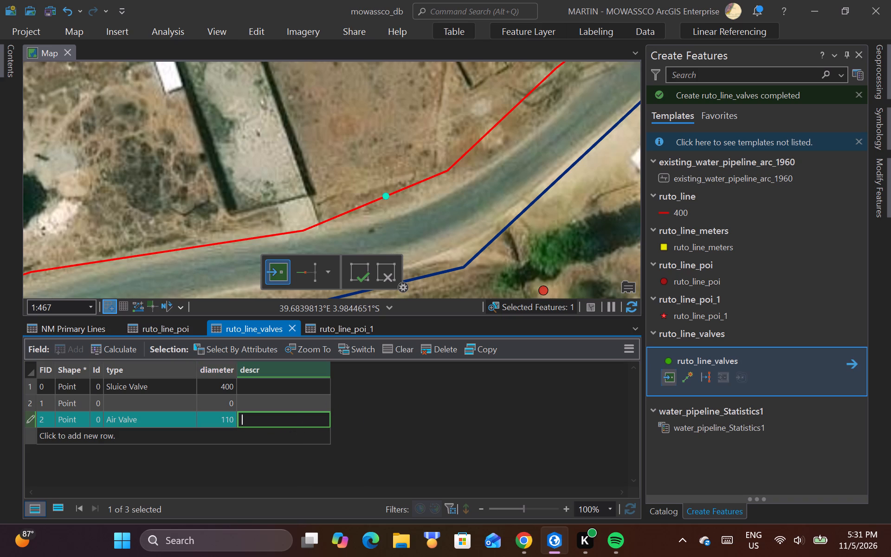
key(BackSpace)
key(BackSpace)
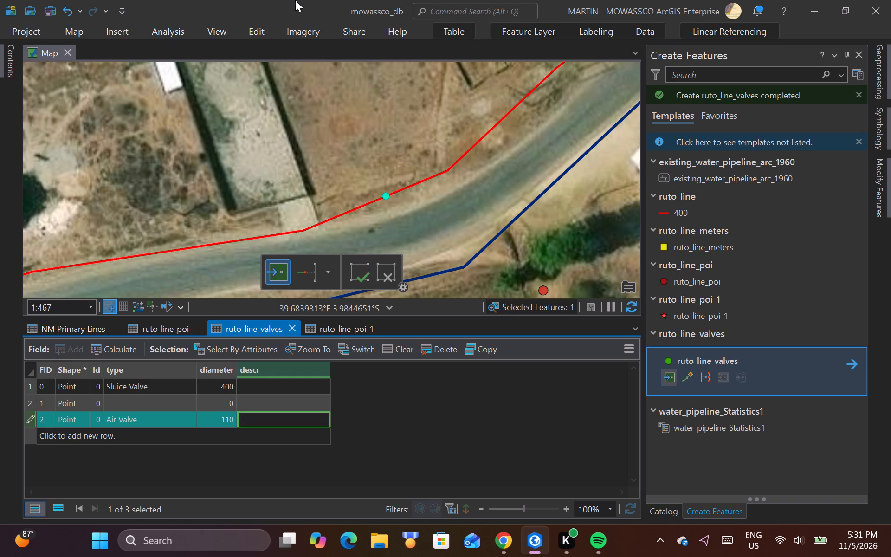
click(261, 33)
click(104, 60)
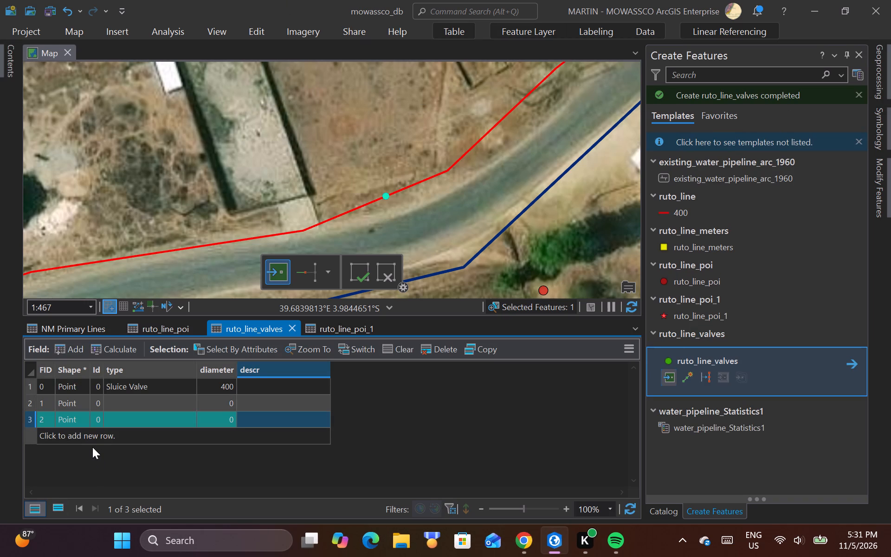
Close the ruto_line_valves attribute table and reopen it from its layer.
click(289, 329)
click(3, 63)
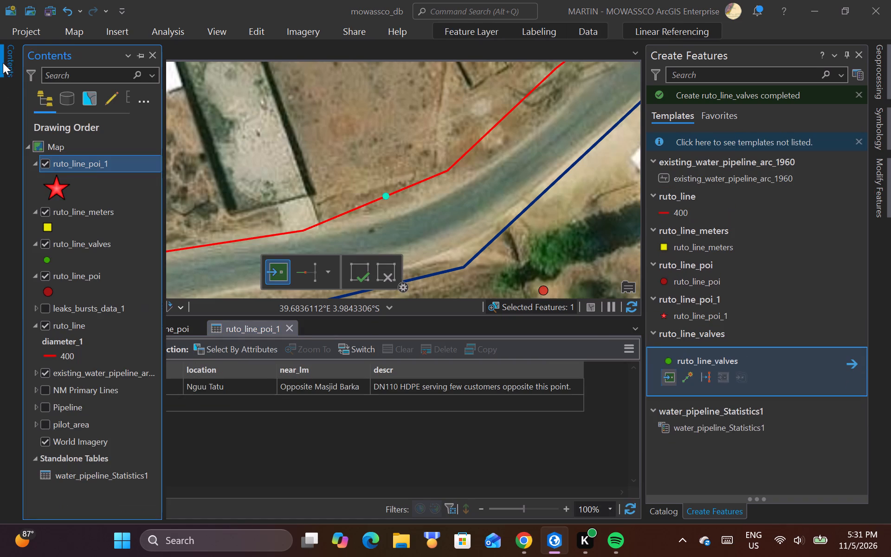
click(74, 240)
right_click(74, 240)
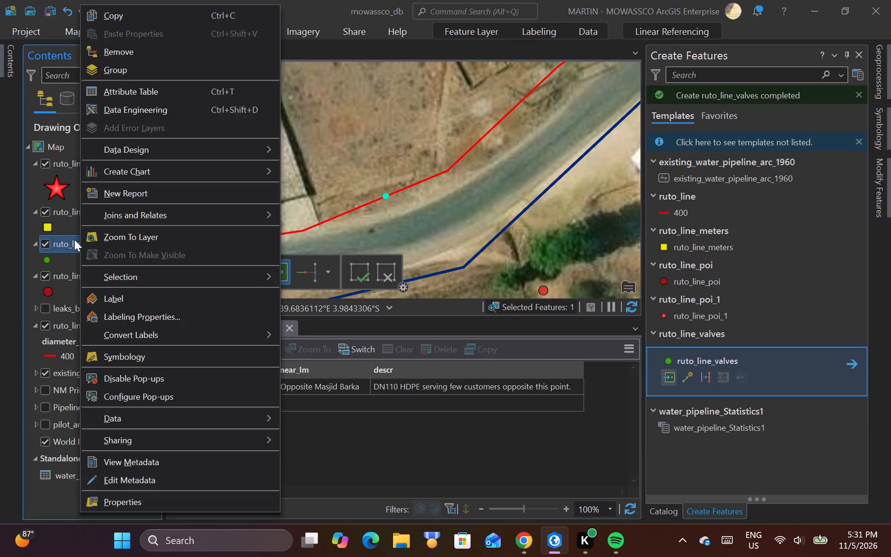
click(137, 88)
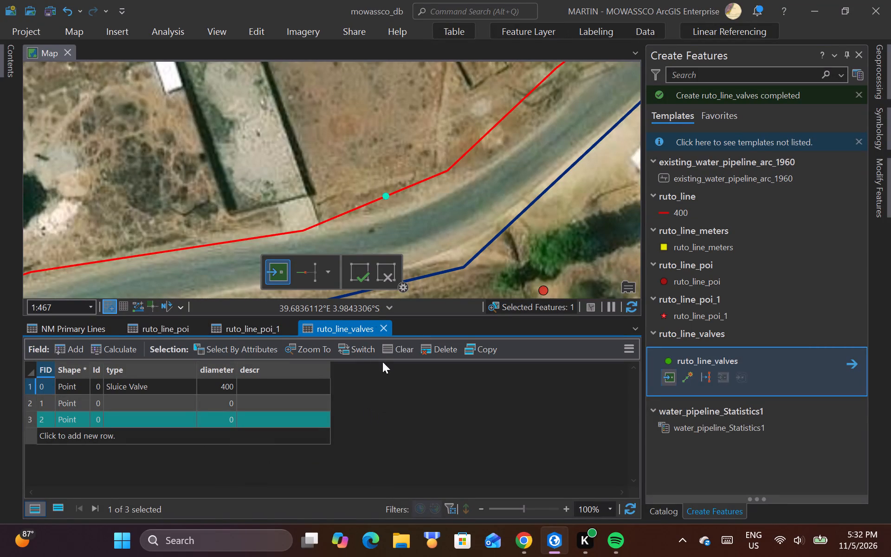
Finish the ruto_line_valves point creation.
click(363, 277)
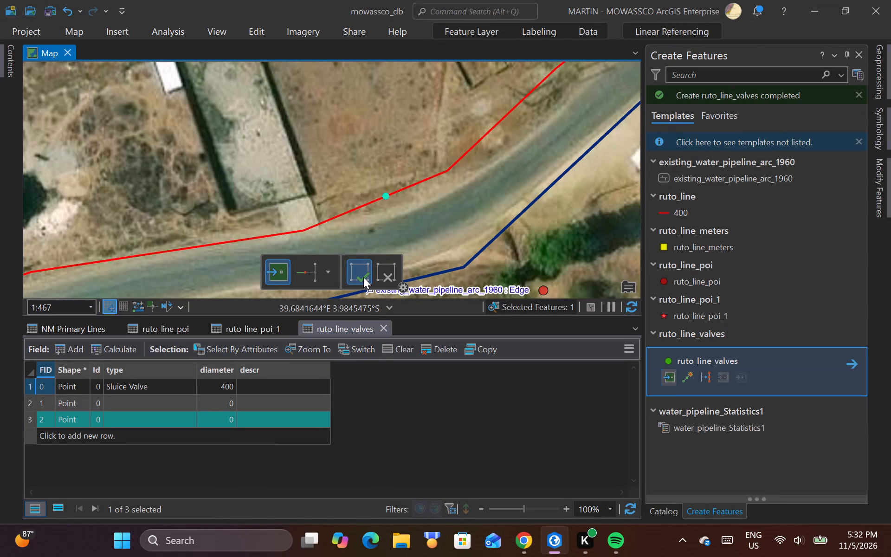
click(363, 277)
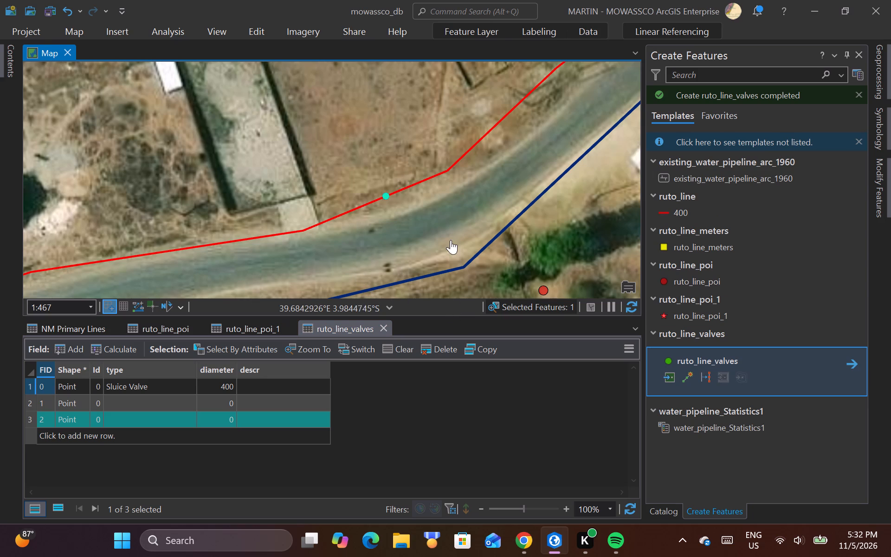
Examine the valve and meter points along ruto_line, from the road bend to the line's northern end.
scroll(445, 215, down, 6)
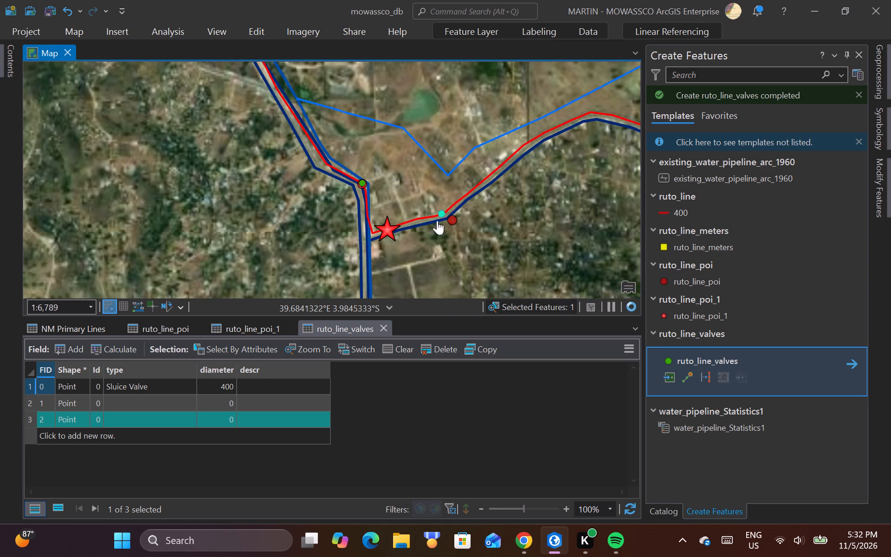
scroll(353, 182, up, 8)
scroll(394, 219, down, 3)
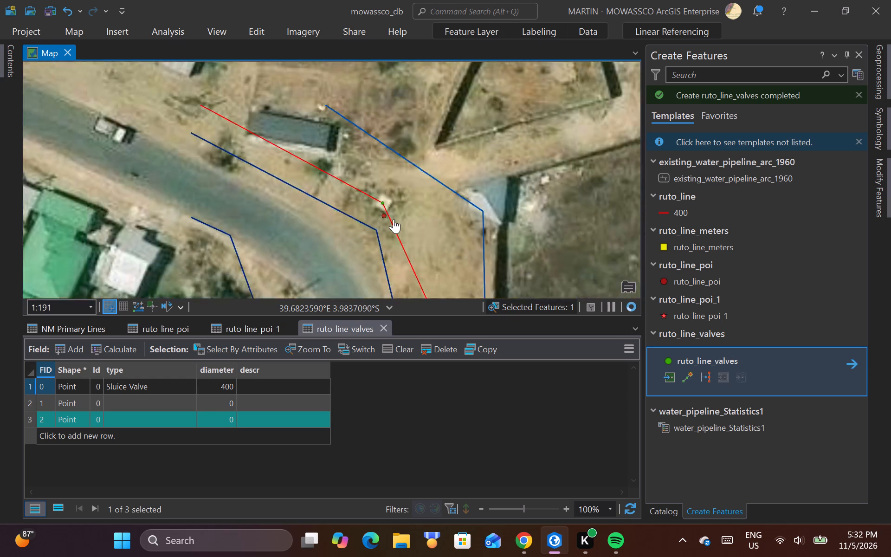
scroll(394, 219, down, 4)
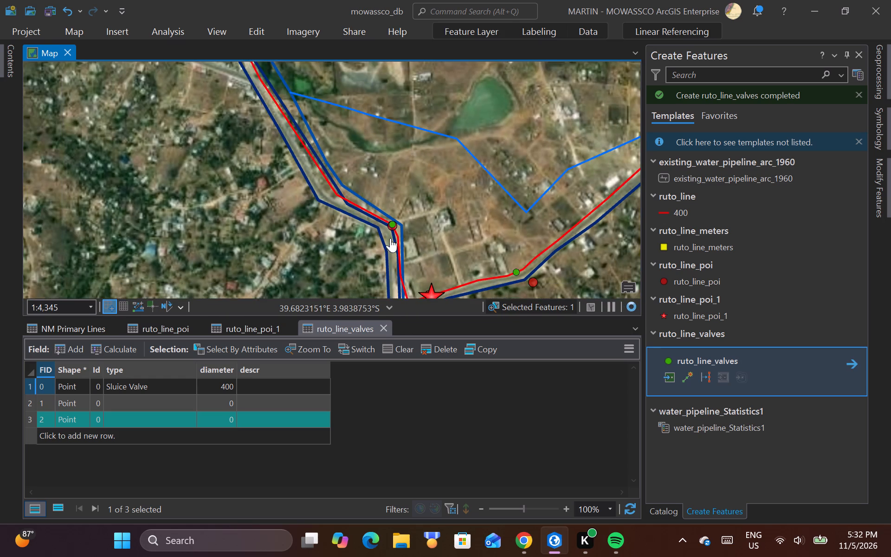
scroll(345, 230, down, 2)
scroll(307, 143, up, 3)
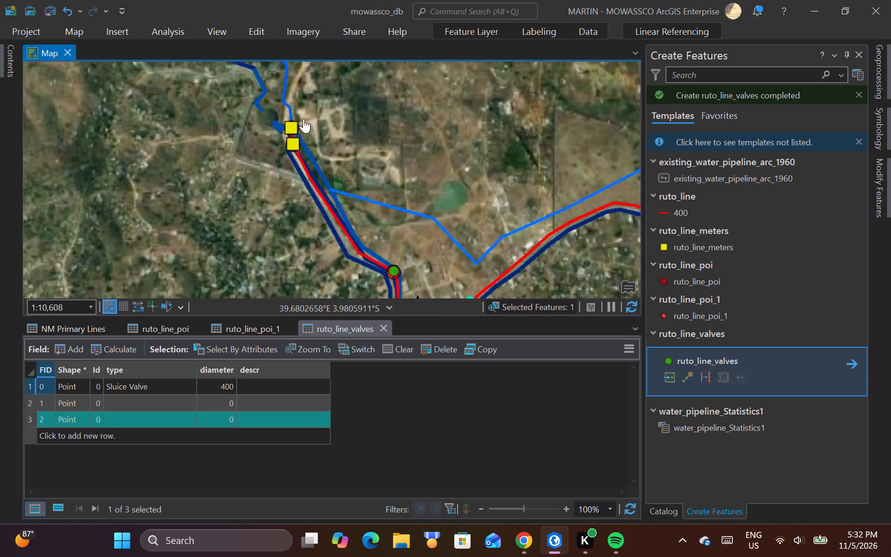
scroll(272, 101, up, 2)
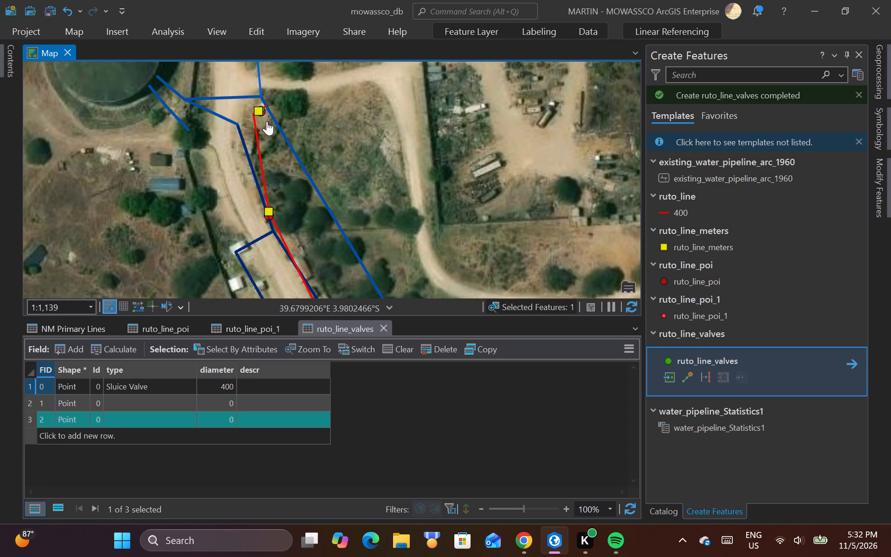
scroll(269, 94, up, 3)
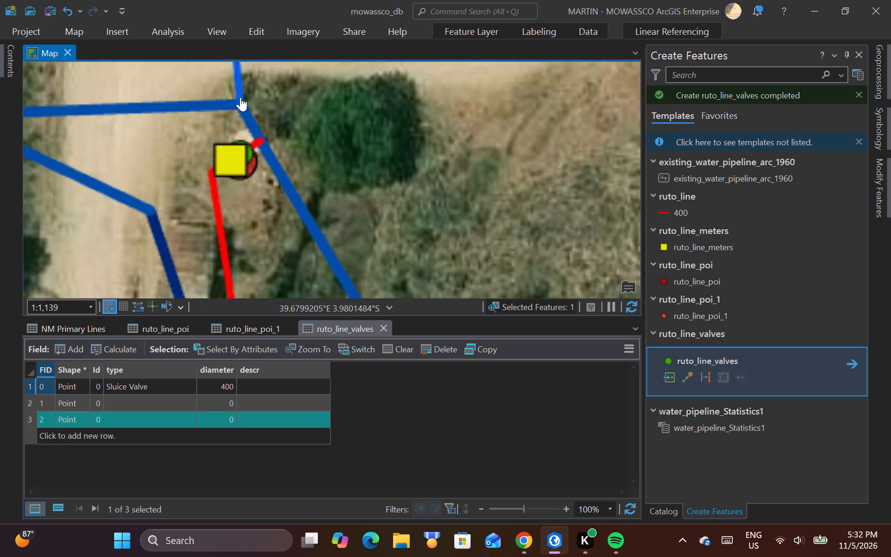
scroll(240, 97, up, 2)
scroll(245, 187, down, 1)
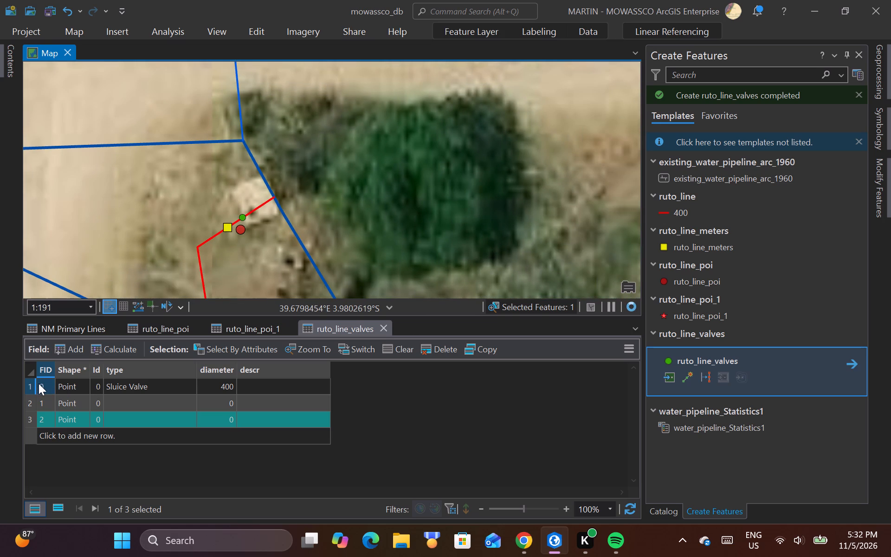
Zoom to the FID 1 valve from its table row and inspect the attributes of the adjacent ruto_line_poi point.
click(39, 386)
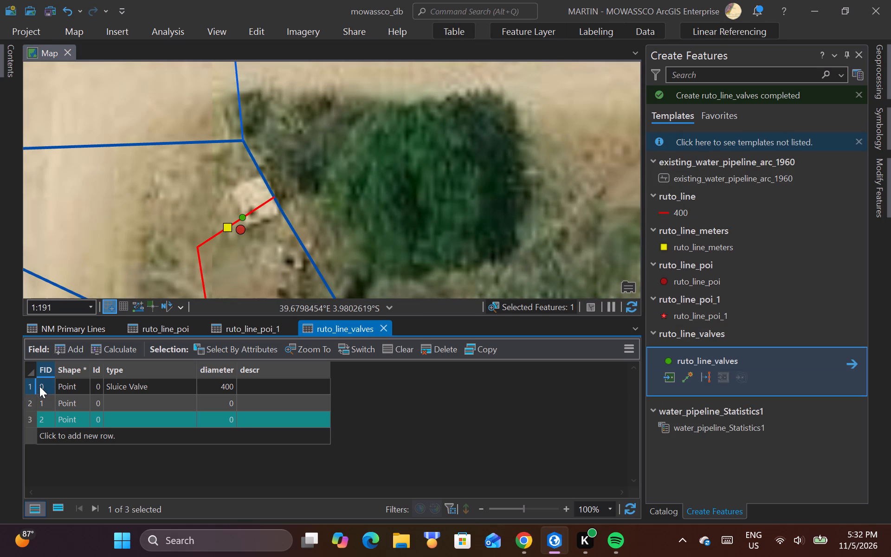
click(39, 386)
click(30, 389)
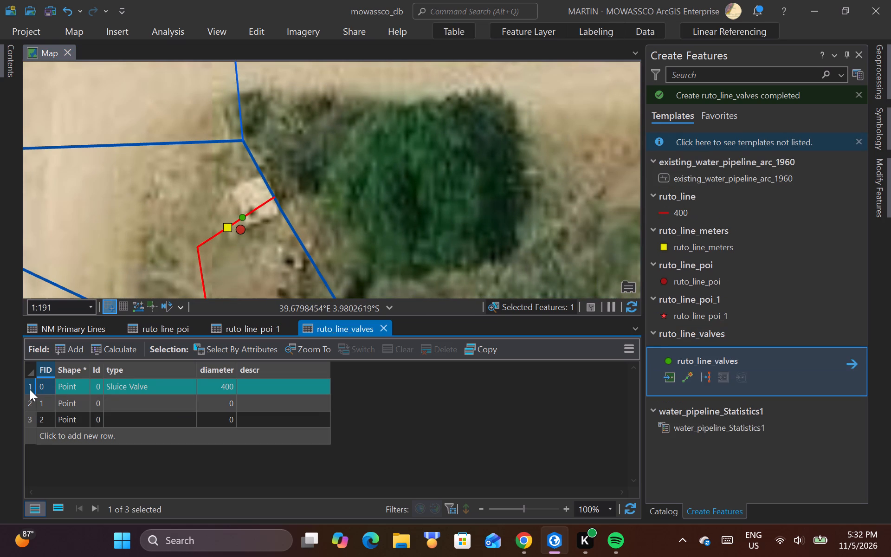
click(30, 405)
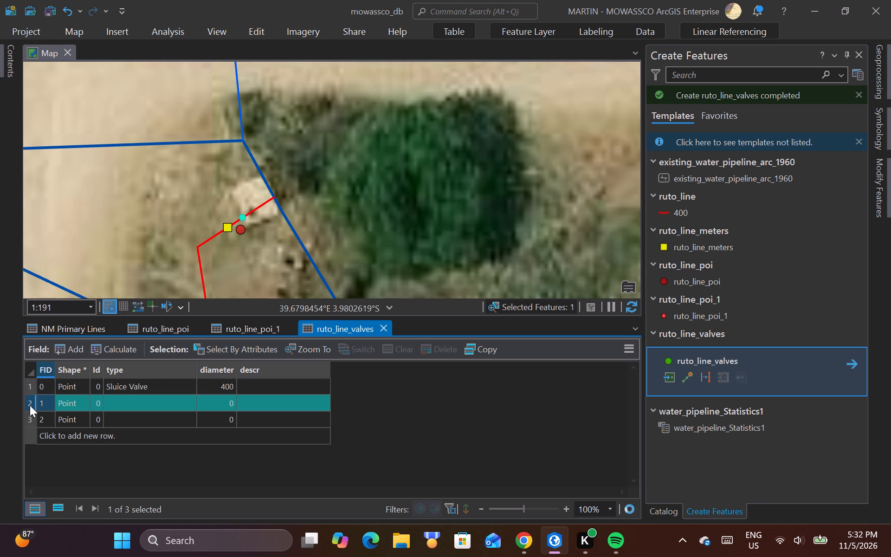
right_click(30, 405)
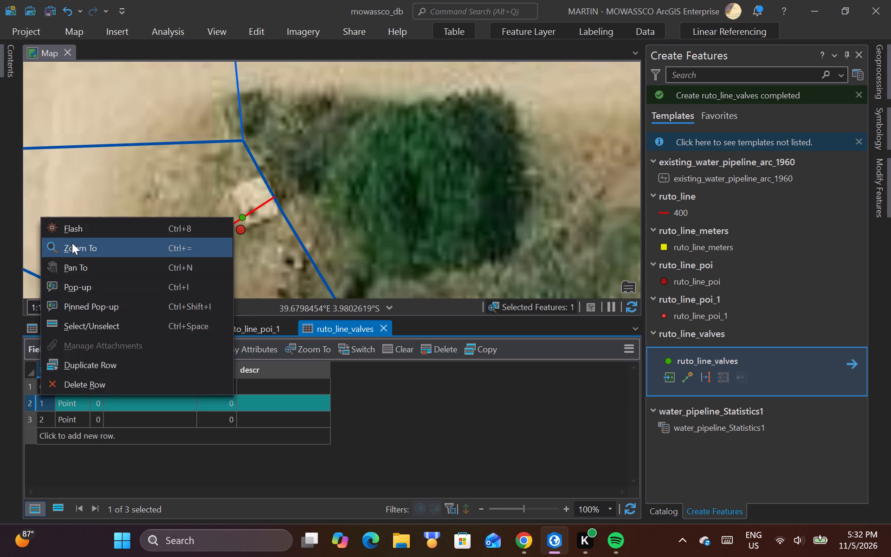
click(82, 248)
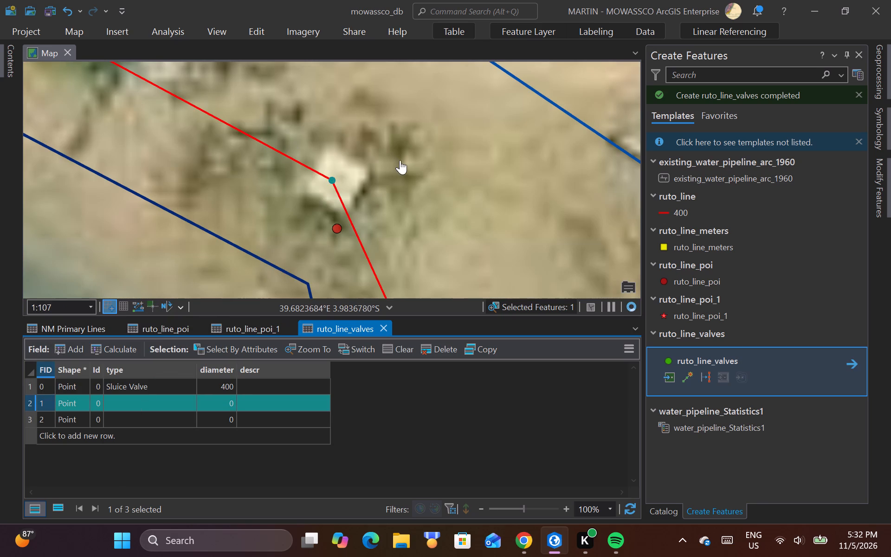
click(336, 228)
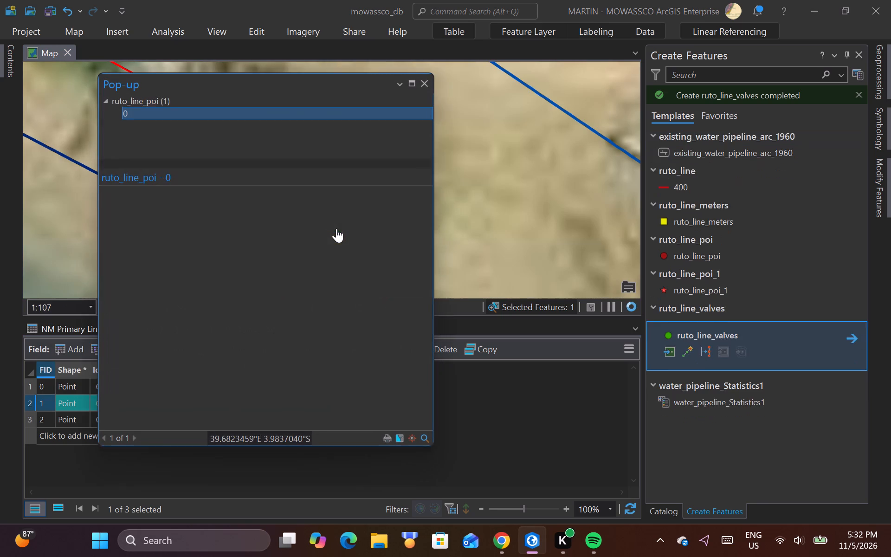
click(426, 84)
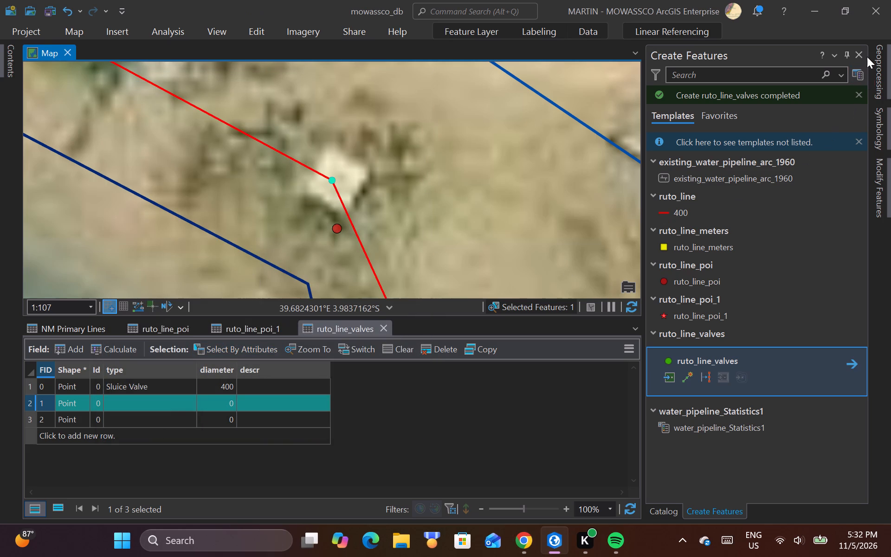
Set the FID 1 valve's type to Air Valve and its diameter to 110 in the ruto_line_valves table.
click(850, 53)
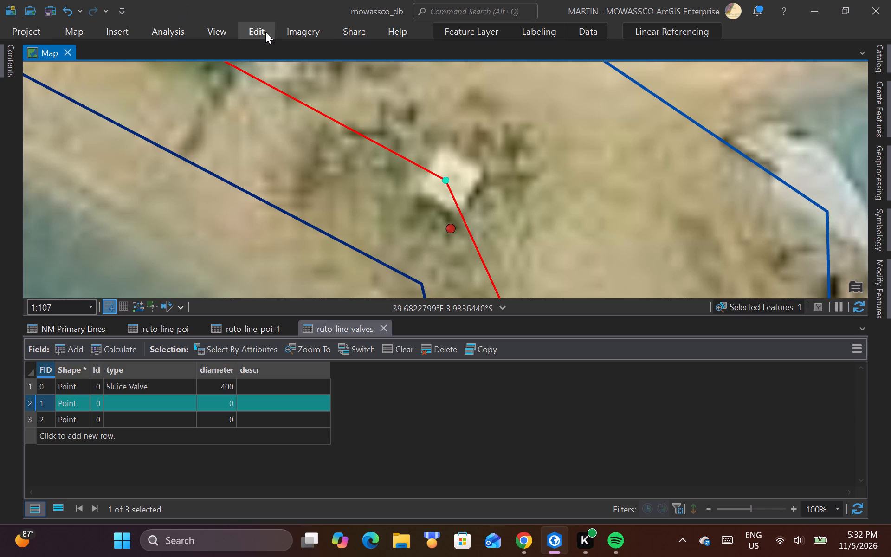
double_click(148, 398)
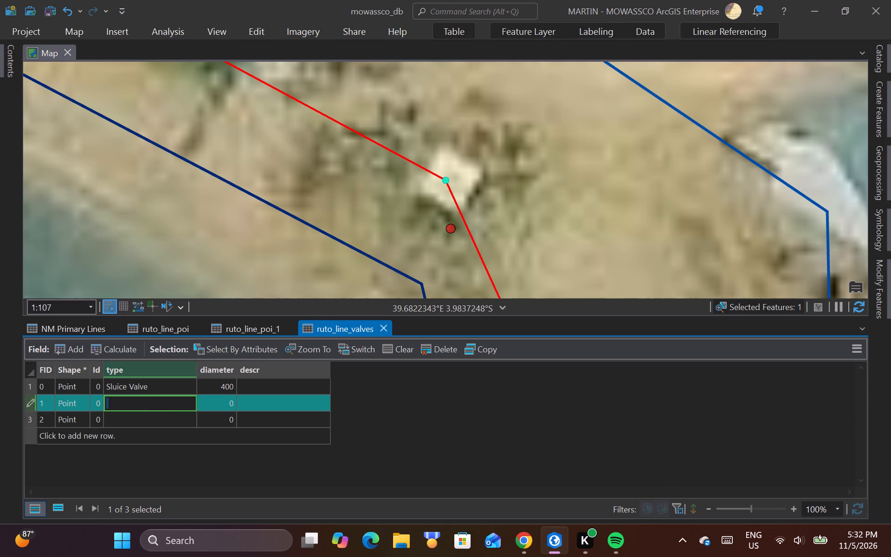
text(ir)
key(space)
click(207, 396)
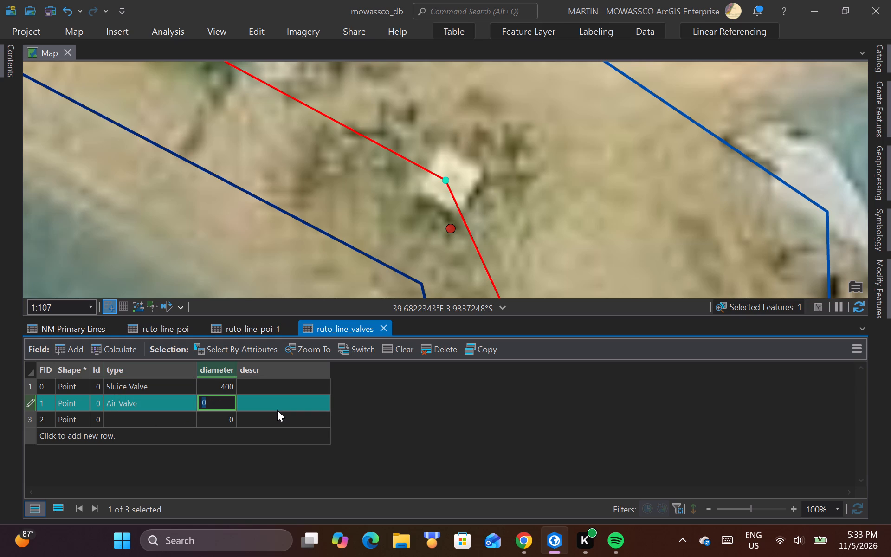
text(110)
Zoom to the FID 2 valve and set its type to Air Valve and its diameter to 110 in the ruto_line_valves table.
click(144, 420)
double_click(129, 420)
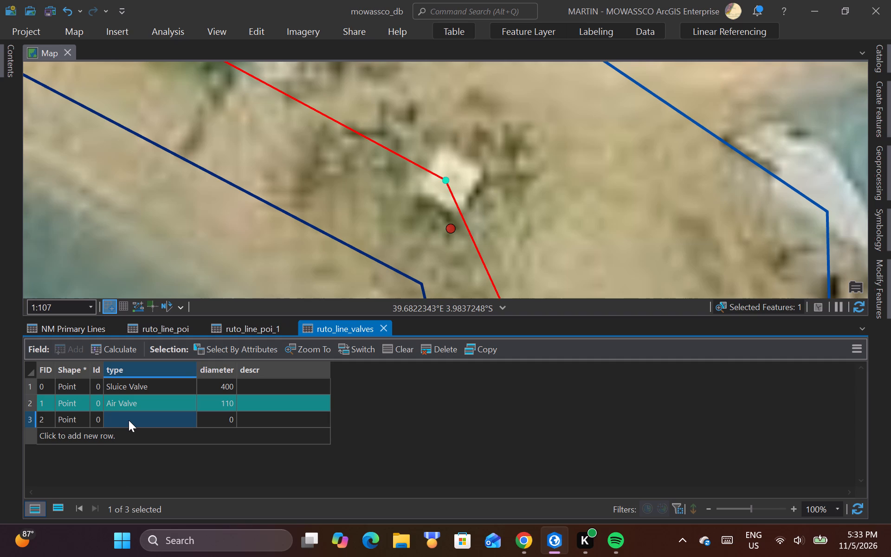
click(25, 421)
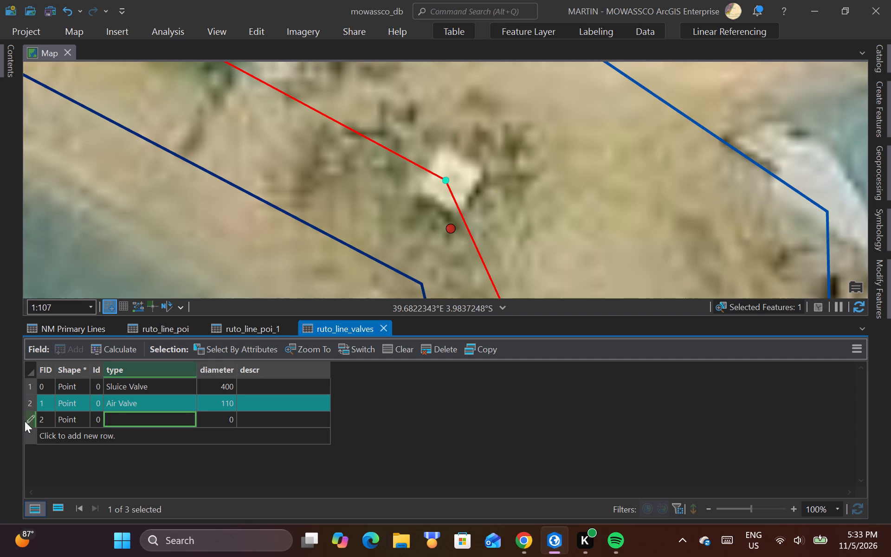
click(25, 423)
right_click(25, 423)
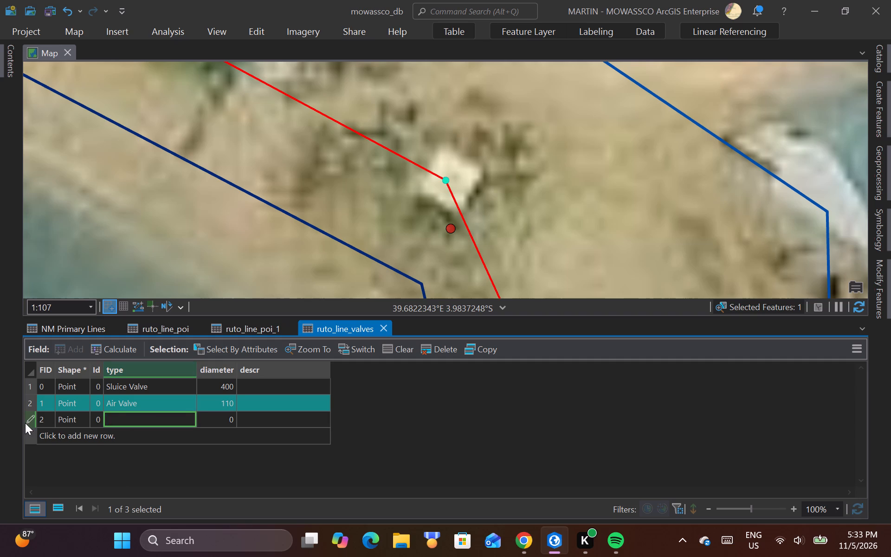
click(27, 419)
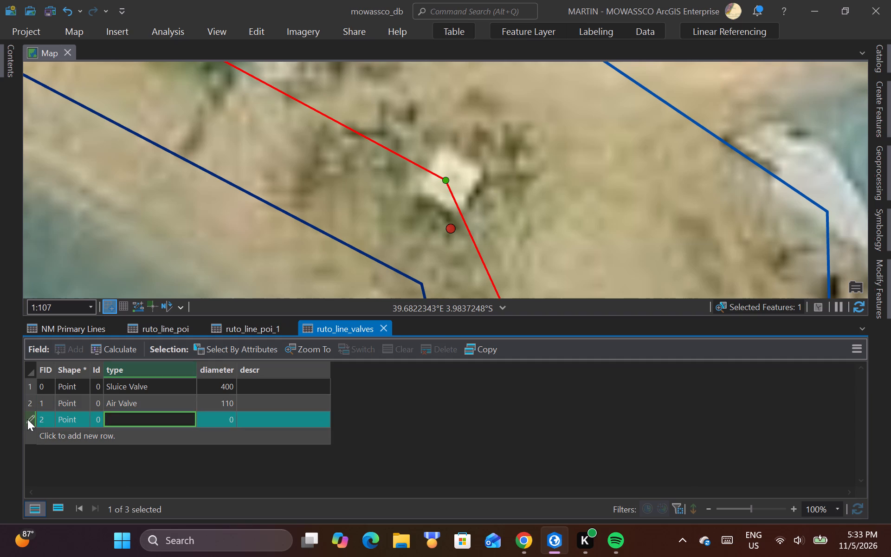
click(307, 351)
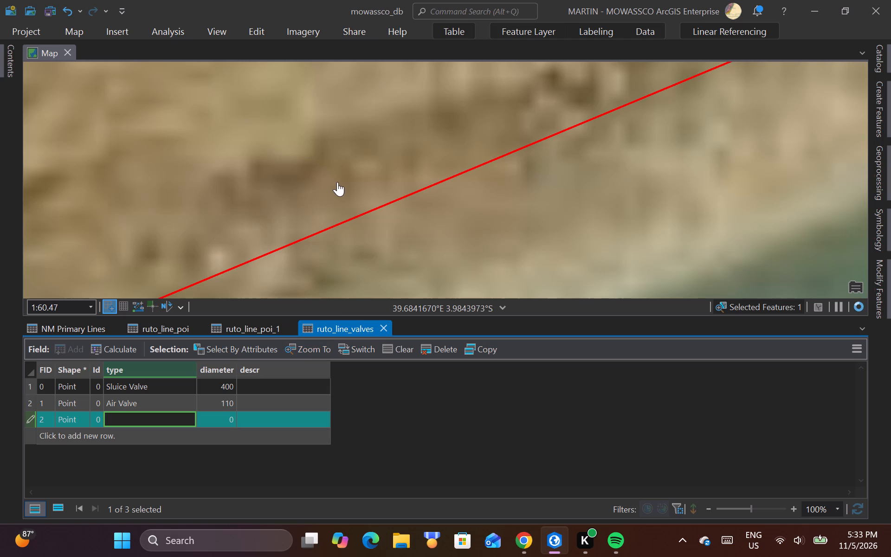
scroll(338, 185, down, 4)
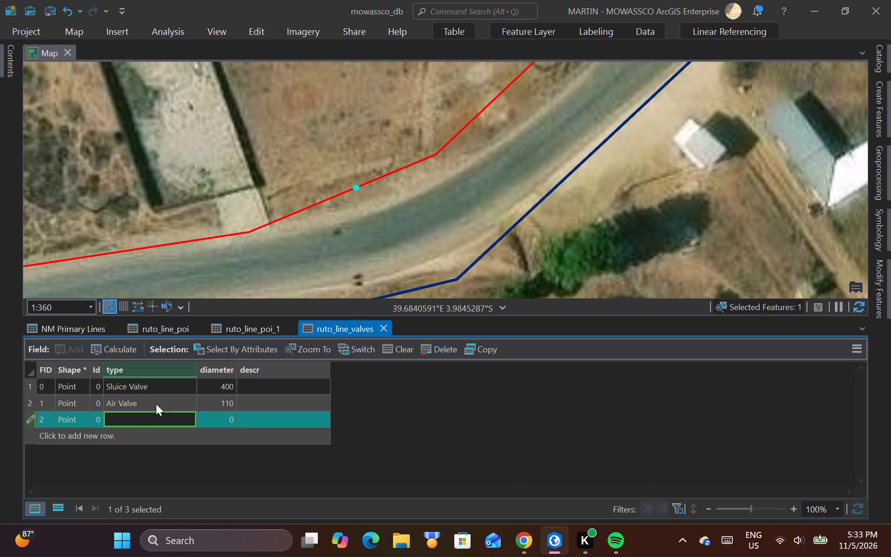
double_click(136, 421)
key(BackSpace)
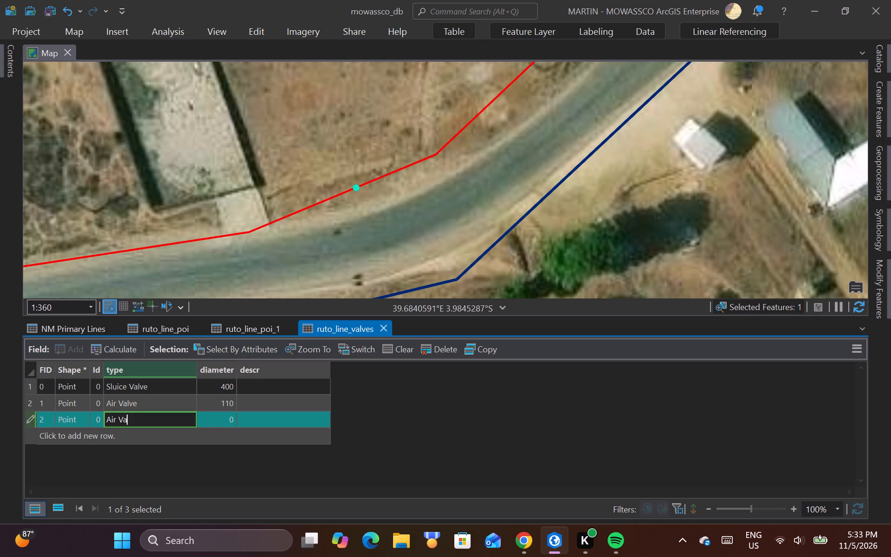
text(lve)
click(215, 418)
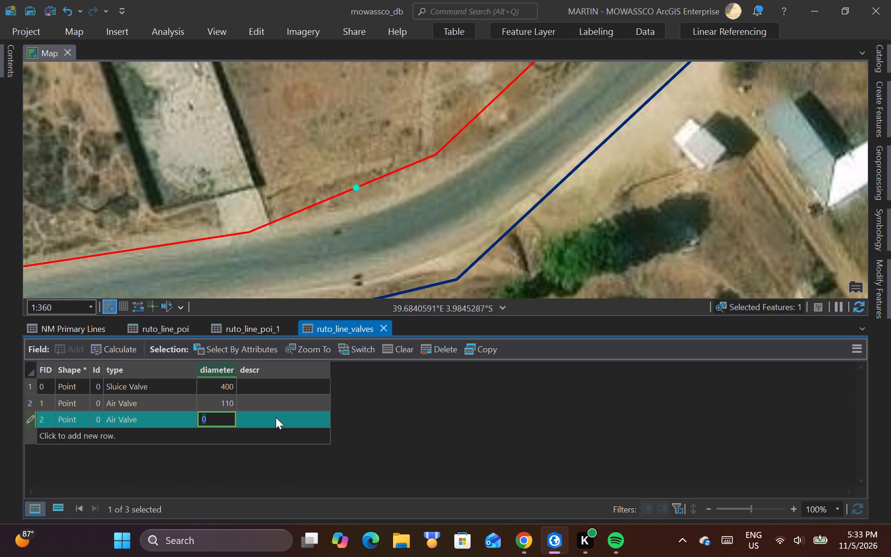
text(110)
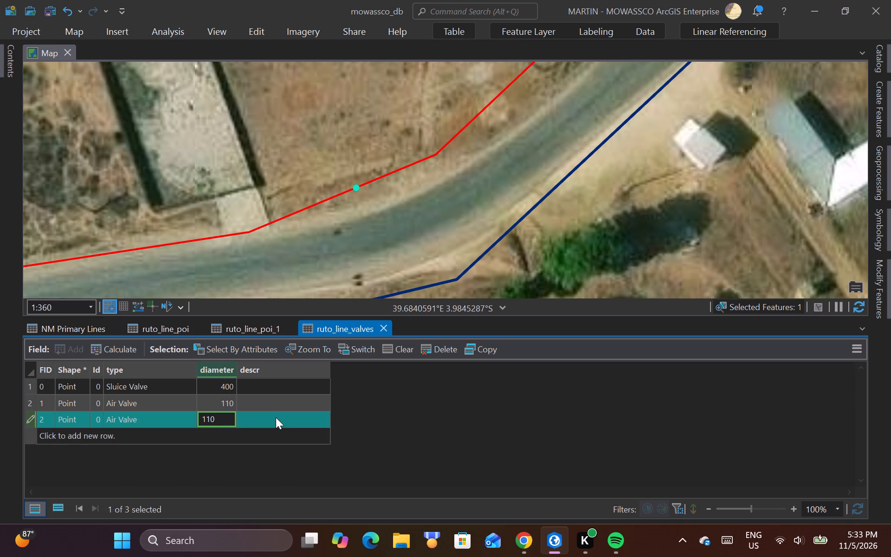
click(276, 417)
click(379, 440)
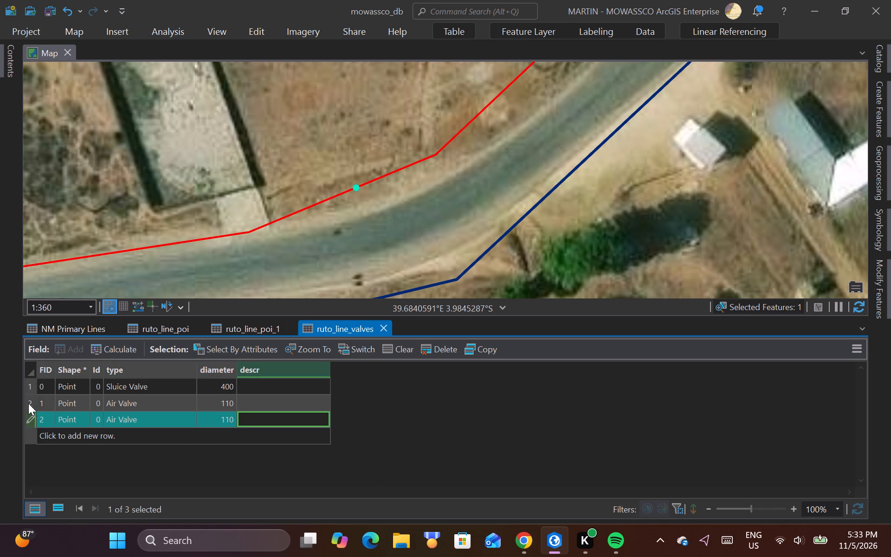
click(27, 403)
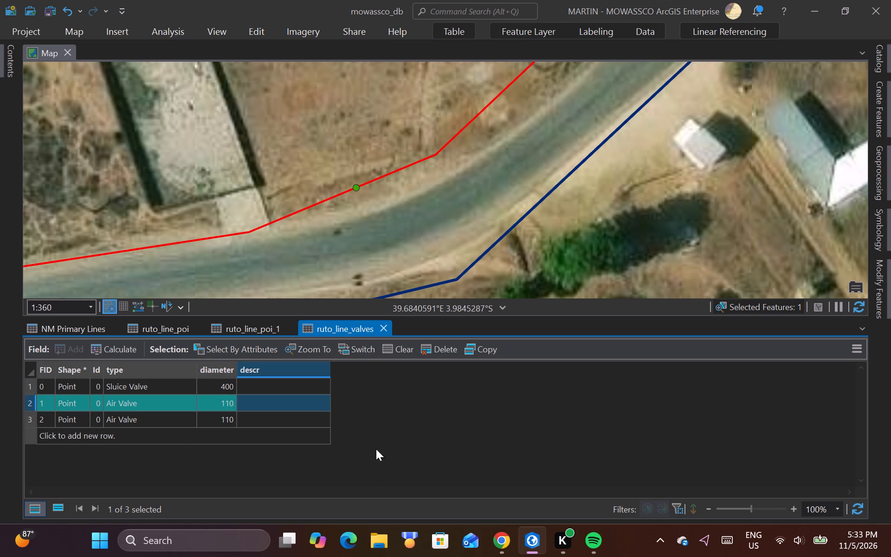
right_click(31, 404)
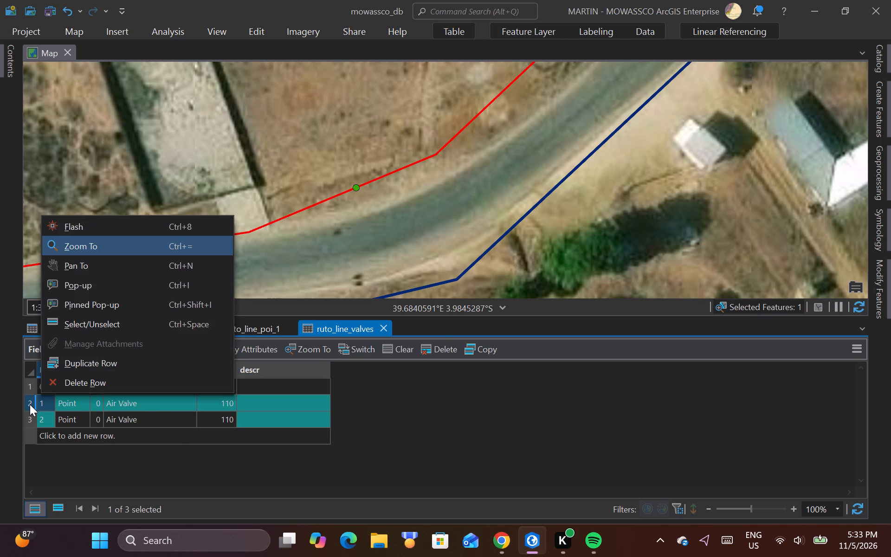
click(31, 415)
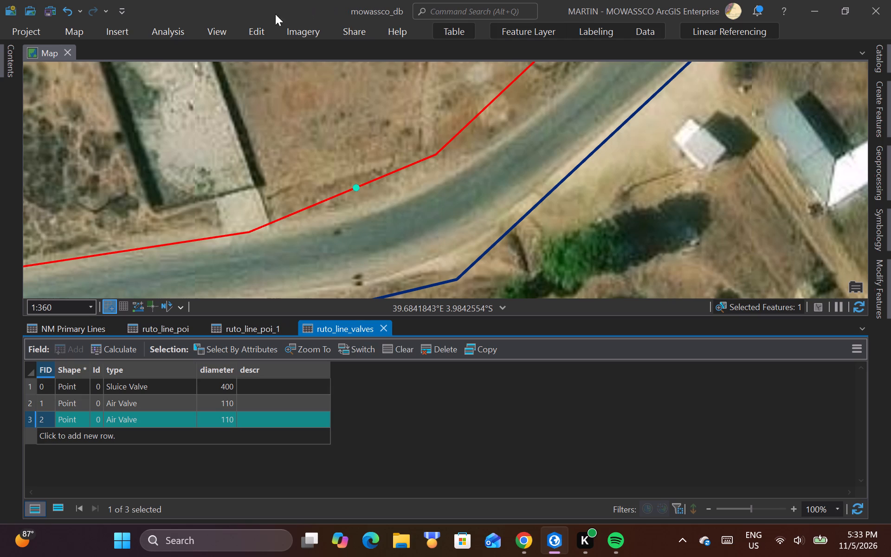
Save the valve attribute edits.
click(254, 30)
click(111, 65)
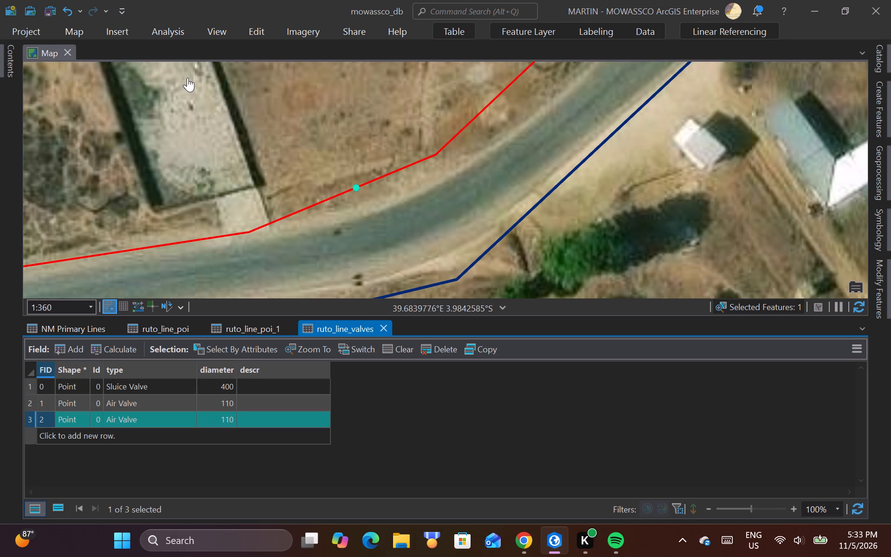
Inspect the attributes of the FID 2 valve at the road bend and examine its surroundings along ruto_line.
click(356, 188)
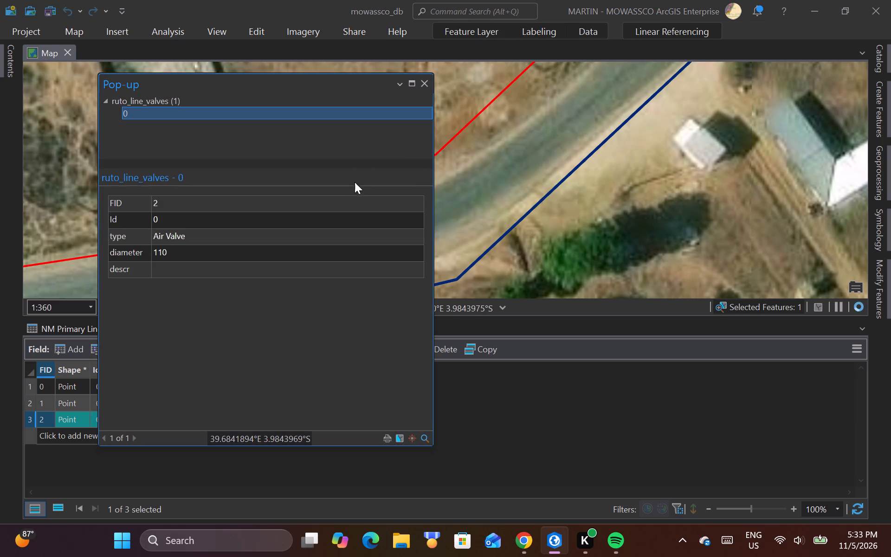
click(427, 80)
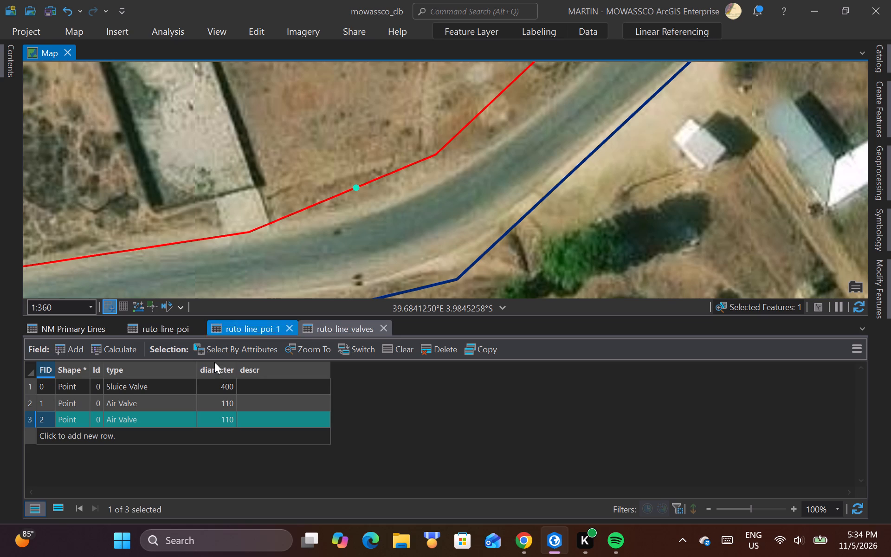
scroll(326, 251, down, 2)
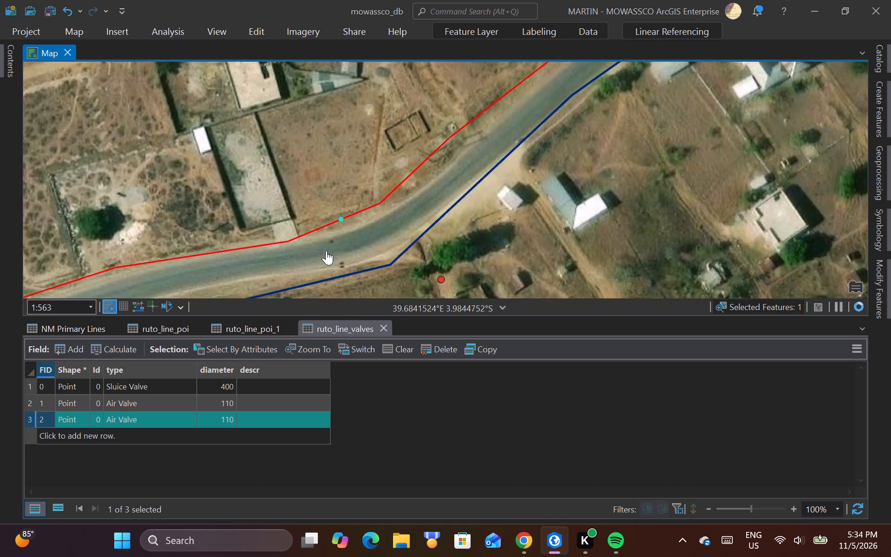
scroll(326, 251, down, 2)
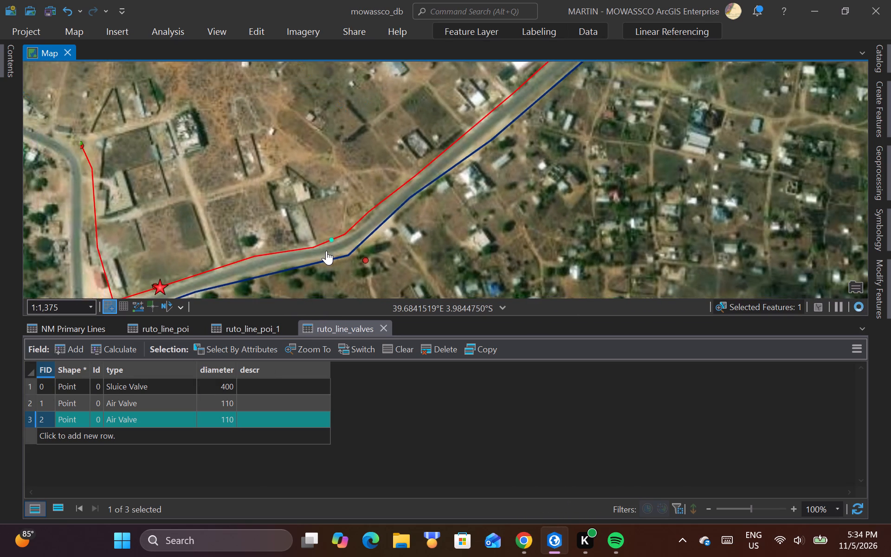
scroll(326, 251, down, 1)
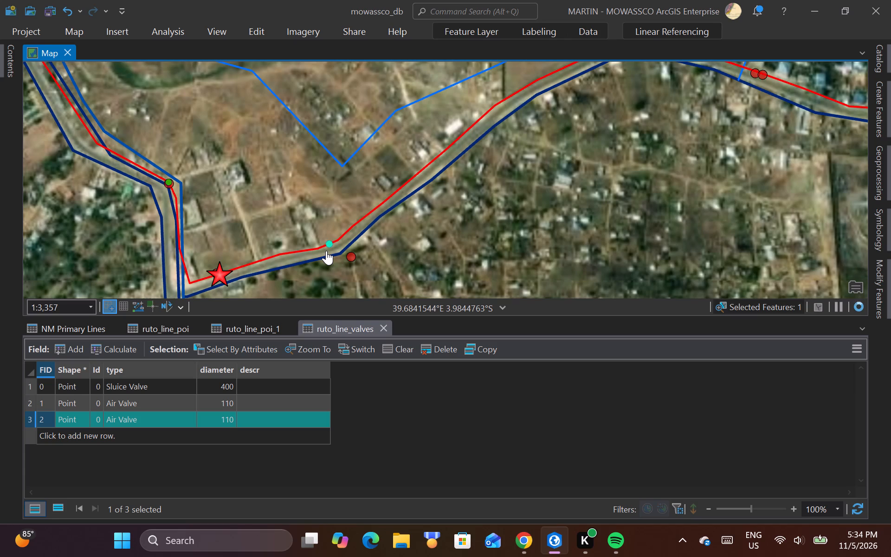
scroll(326, 251, down, 1)
scroll(326, 251, up, 2)
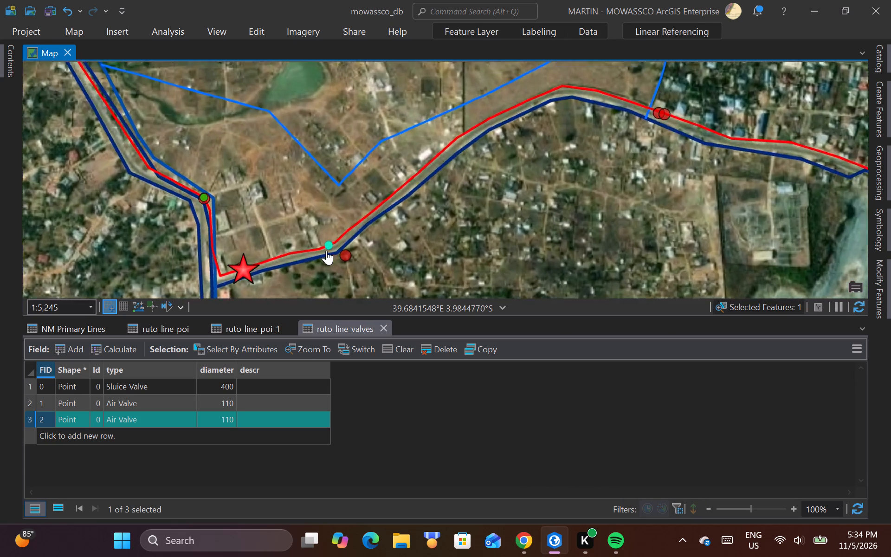
scroll(326, 251, up, 2)
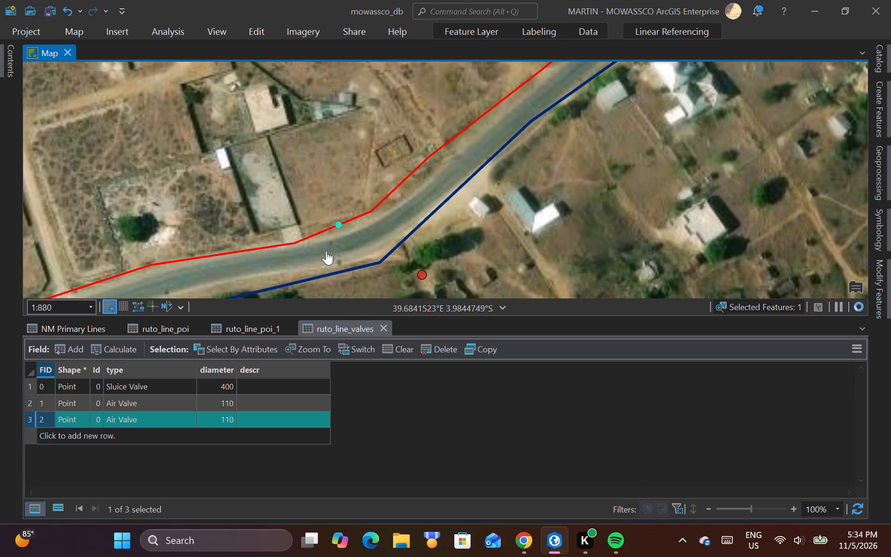
scroll(326, 251, up, 1)
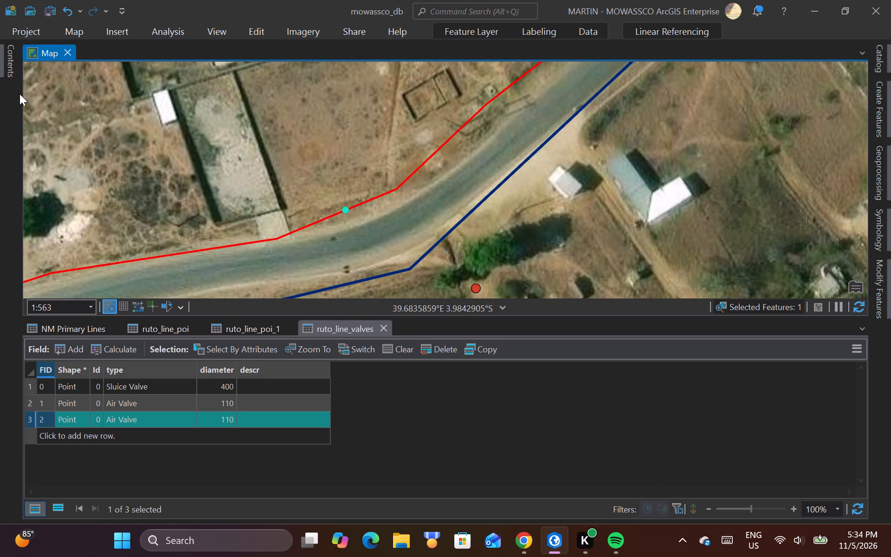
Place a ruto_line_poi_1 point just east of the FID 2 air valve, slightly off the line towards the road.
click(886, 104)
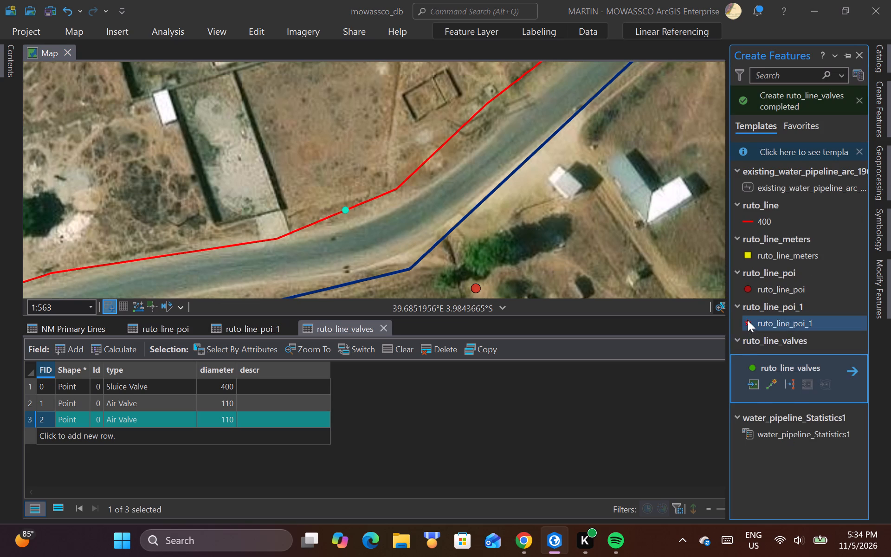
click(748, 320)
scroll(343, 203, up, 2)
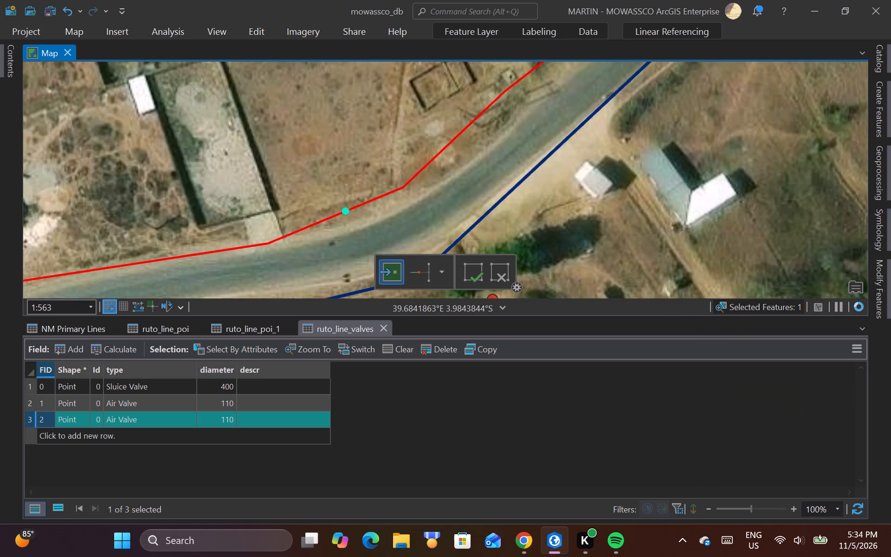
scroll(368, 235, up, 2)
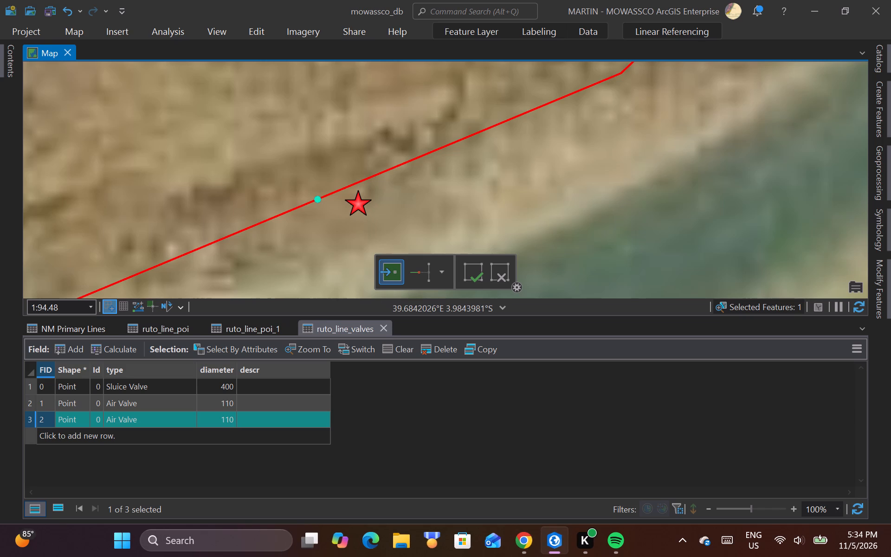
click(357, 203)
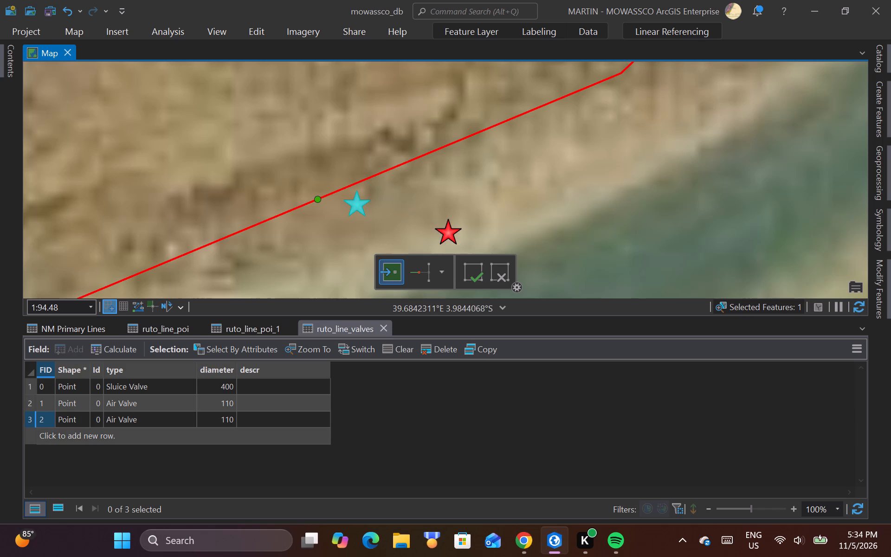
In the ruto_line_poi_1 table, set the new point's poi_id to P02, location to Nguu Tatu and near_lm to Opposite.
click(380, 331)
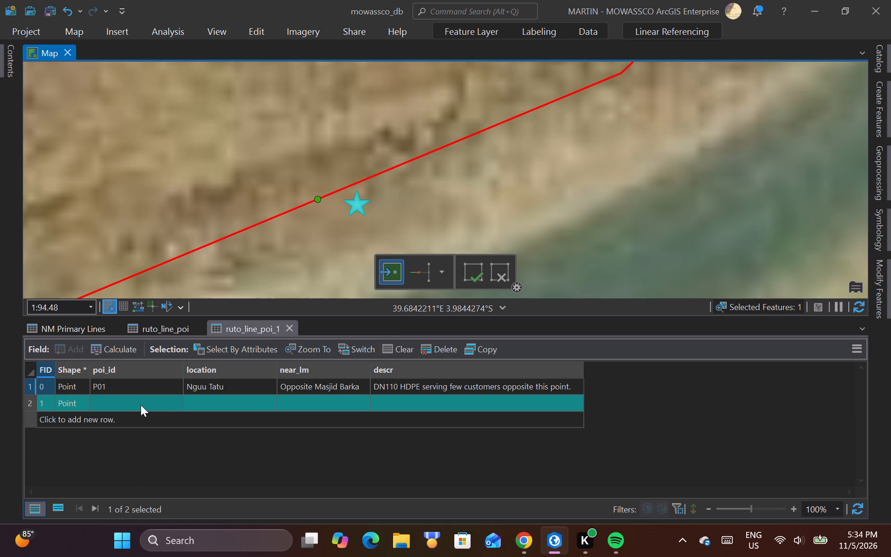
double_click(141, 405)
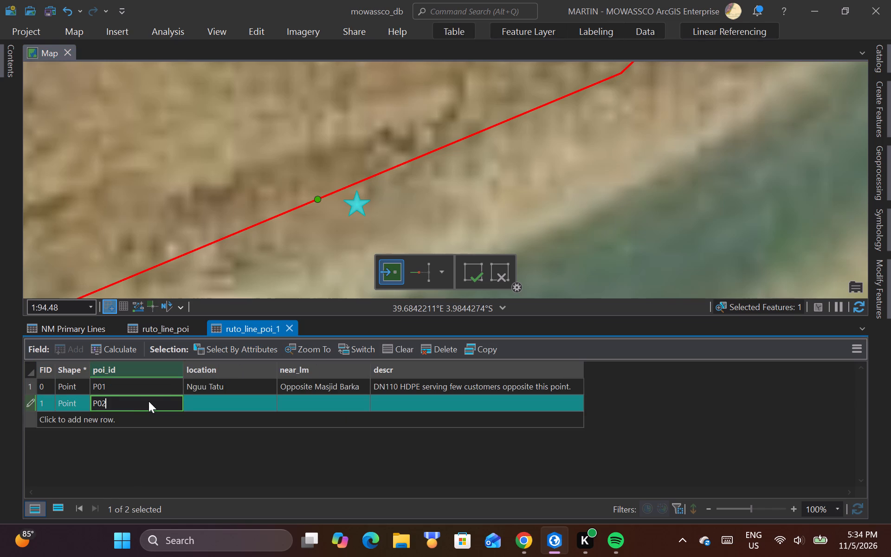
double_click(222, 404)
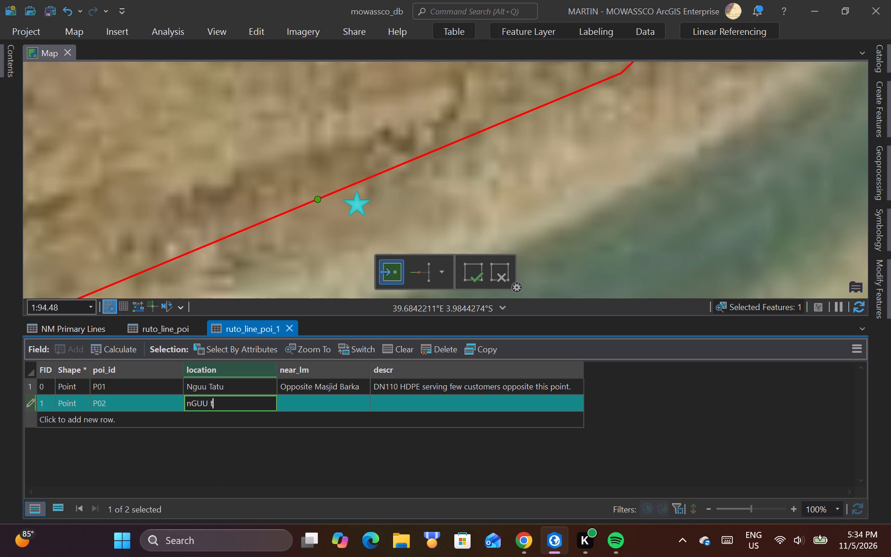
key(t)
key(BackSpace)
key(BackSpace)
key(BackSpace)
key(BackSpace)
key(BackSpace)
key(BackSpace)
key(BackSpace)
key(BackSpace)
key(BackSpace)
key(BackSpace)
key(u)
click(311, 399)
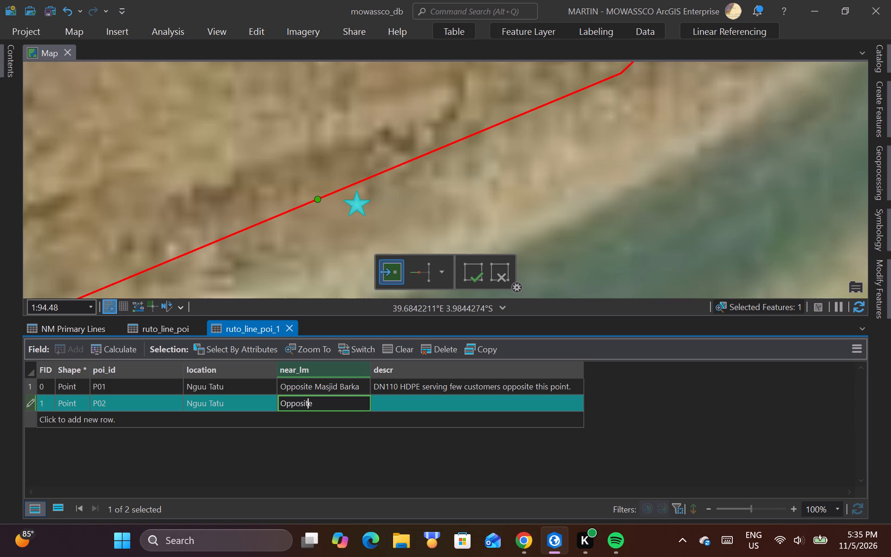
scroll(279, 196, down, 3)
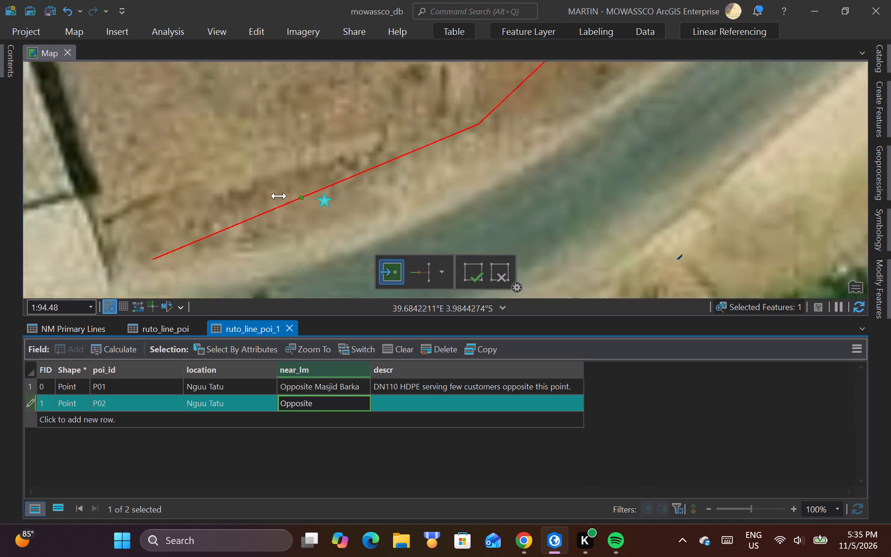
click(399, 398)
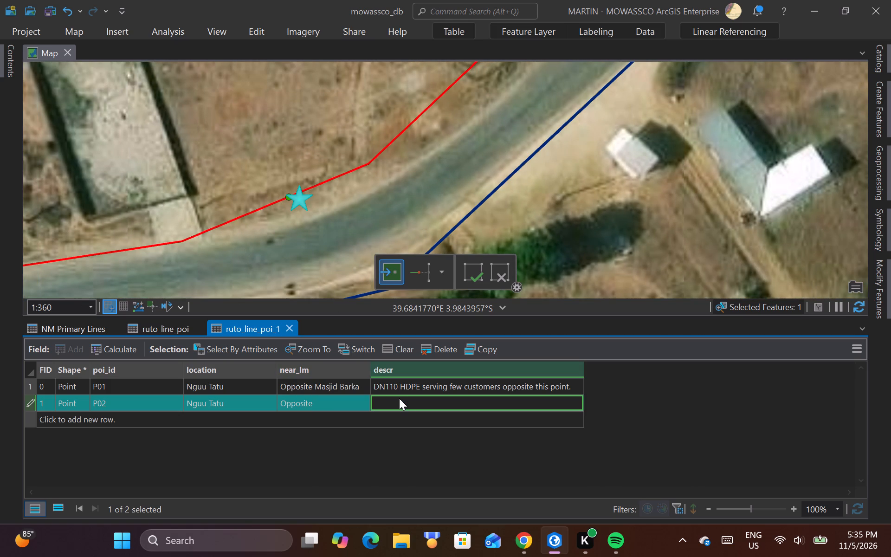
click(33, 389)
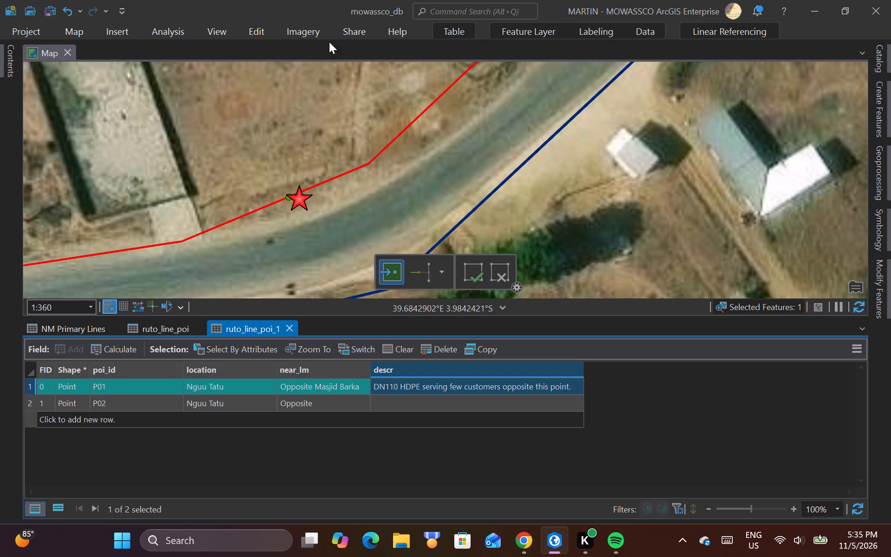
Save the edits made to the ruto_line_poi_1 point.
click(271, 33)
click(101, 54)
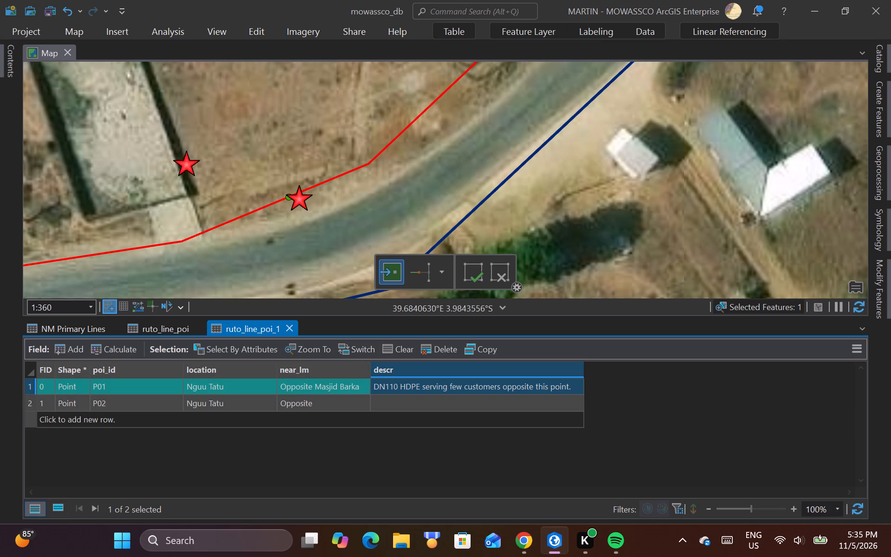
Inspect the attributes of the ruto_line_poi point southeast of the road bend, beside the trees, using Explore.
click(78, 32)
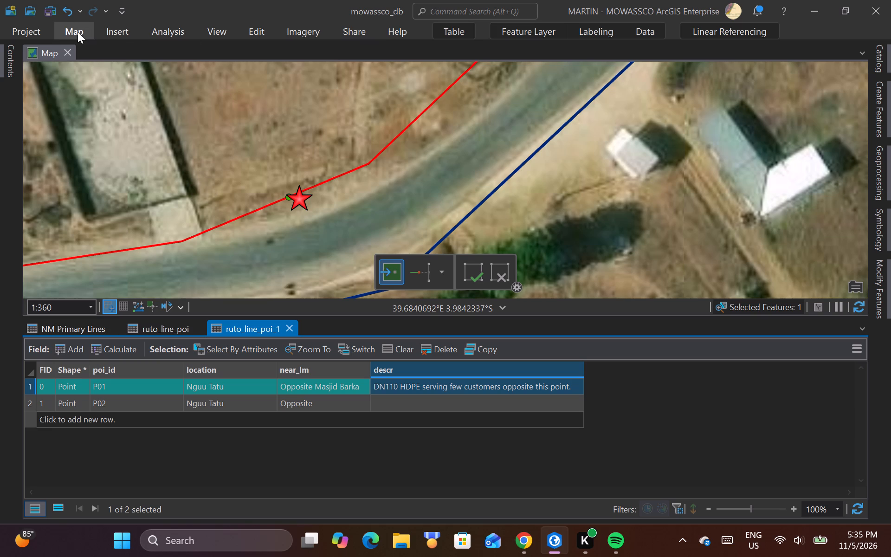
click(109, 52)
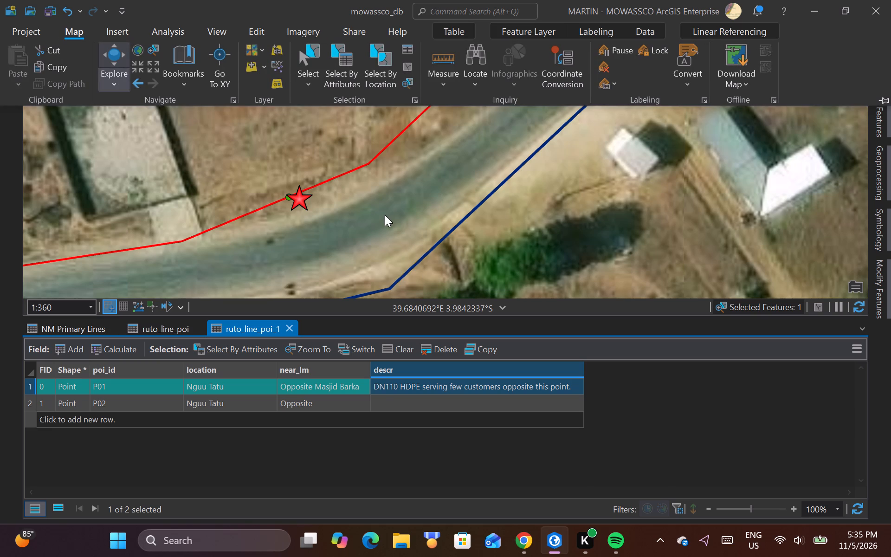
scroll(385, 215, down, 2)
scroll(413, 262, up, 2)
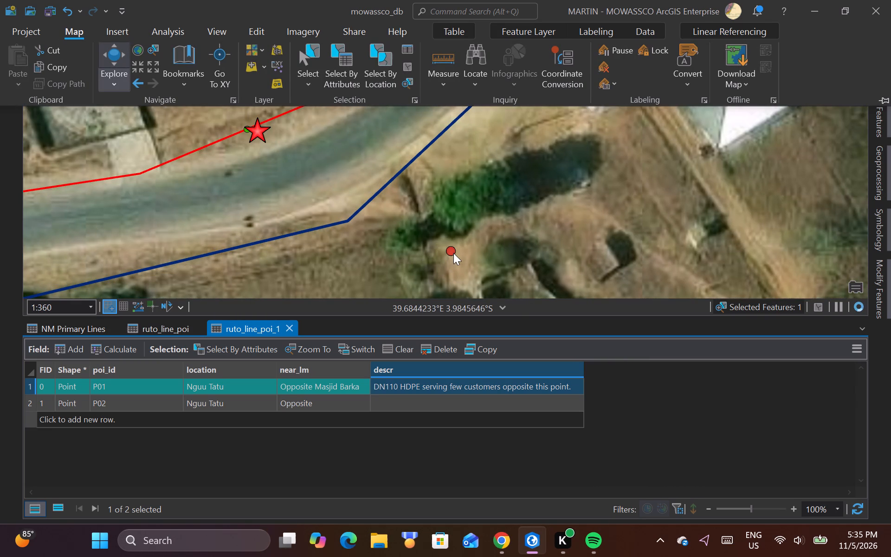
click(452, 251)
click(452, 251)
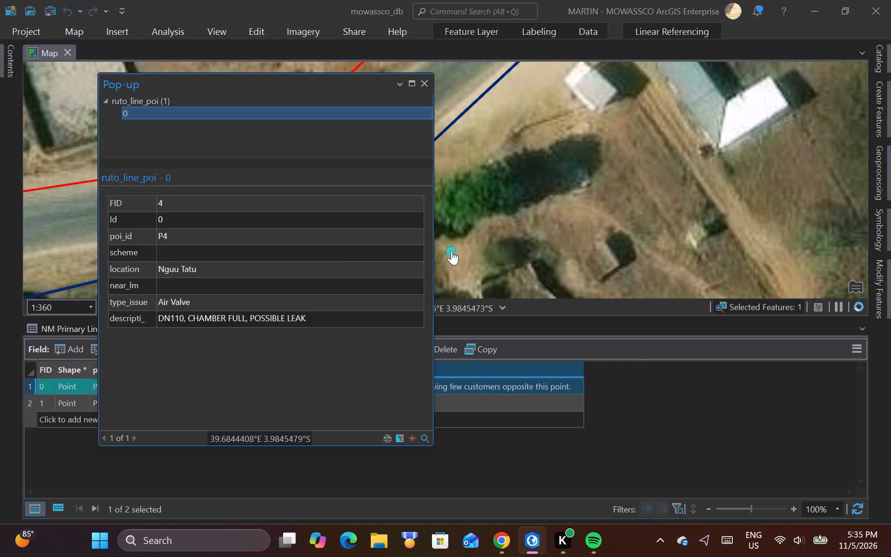
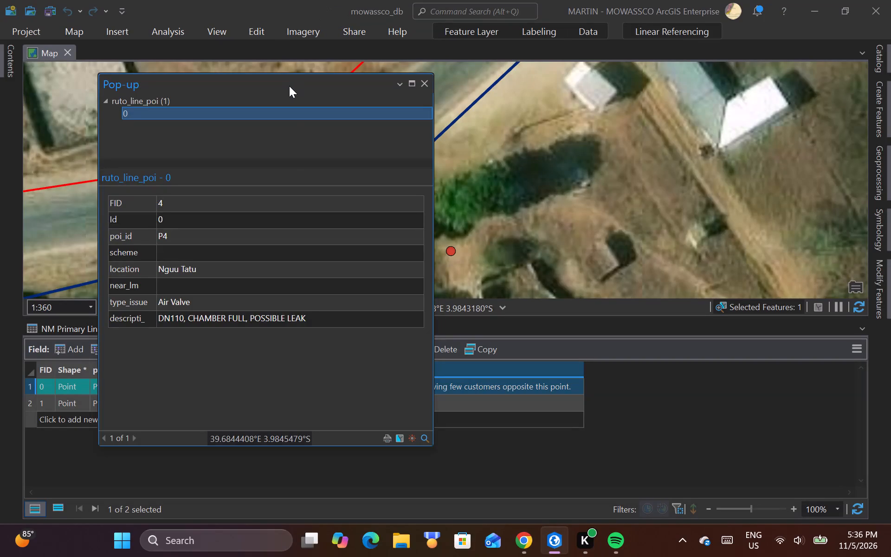
Compare the pop-up attributes of the ruto_line_poi point southeast of the bend with its map surroundings, and close the pop-up.
drag(289, 86, 350, 88)
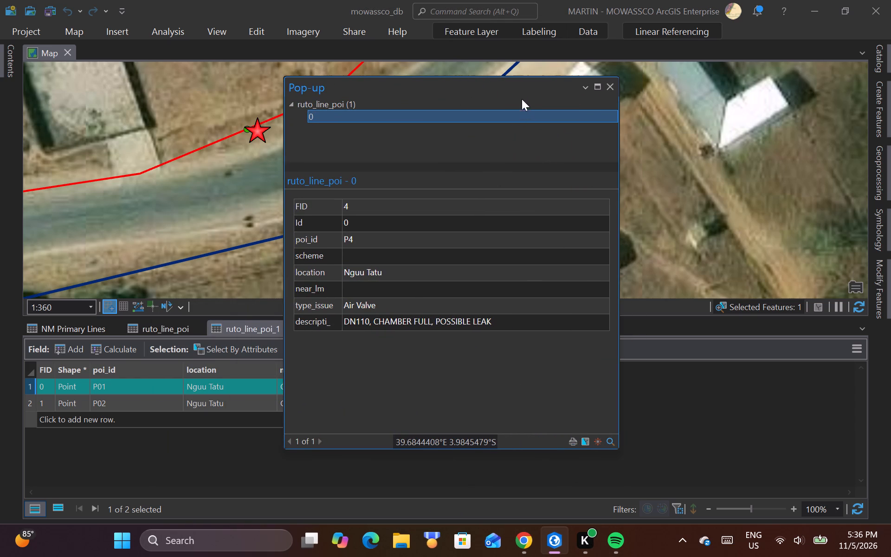
drag(514, 85, 469, 92)
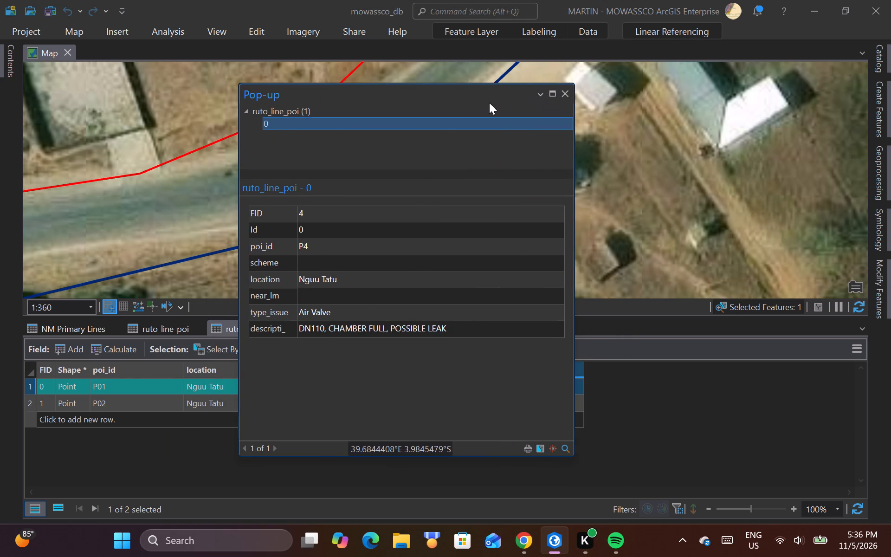
drag(486, 99, 499, 120)
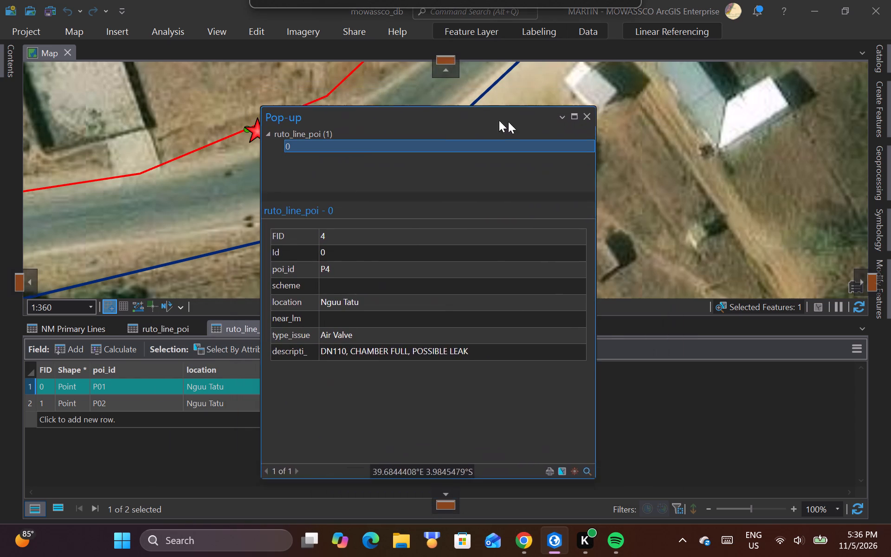
drag(499, 120, 432, 113)
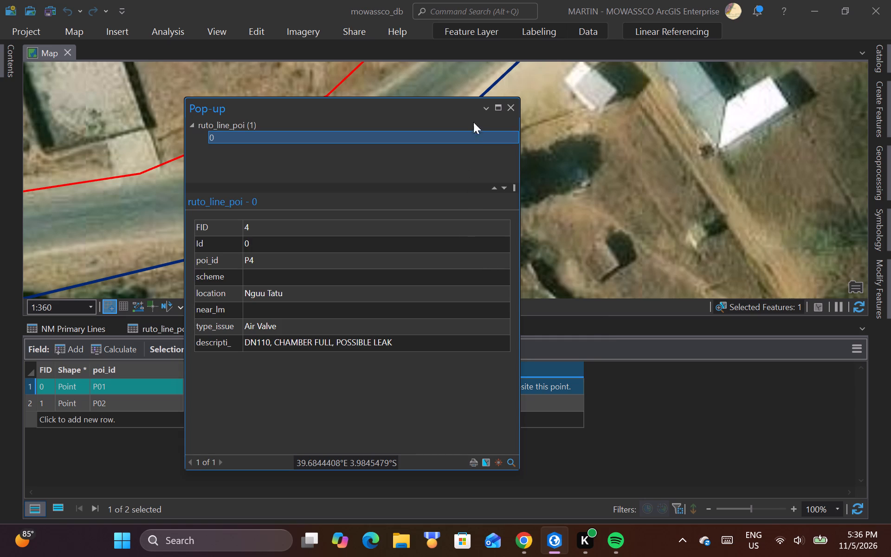
click(510, 107)
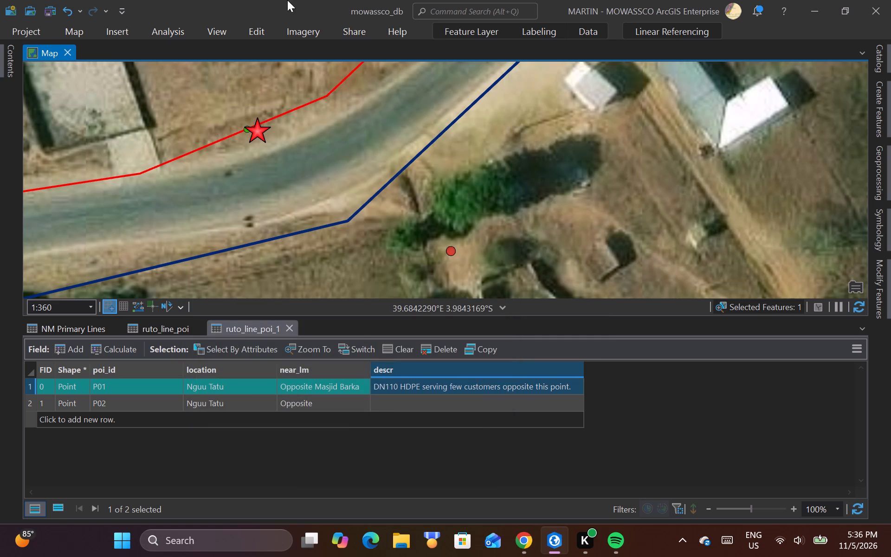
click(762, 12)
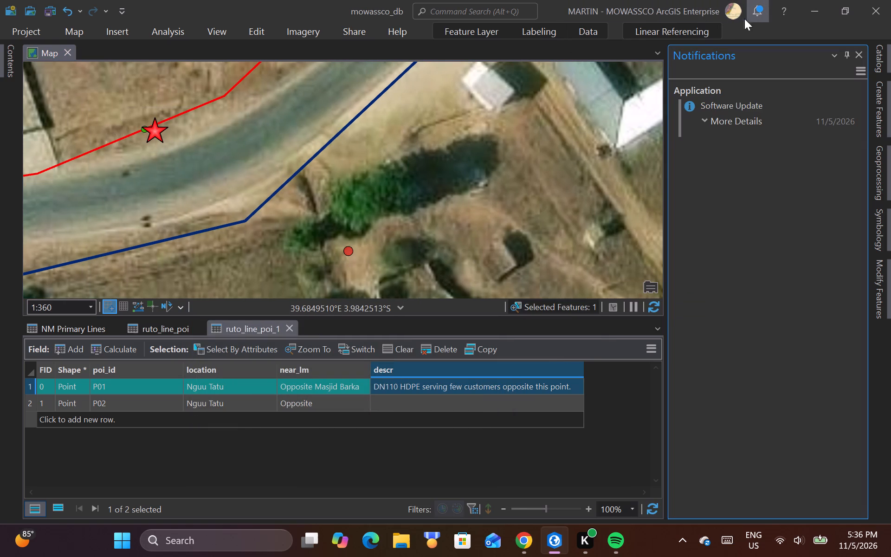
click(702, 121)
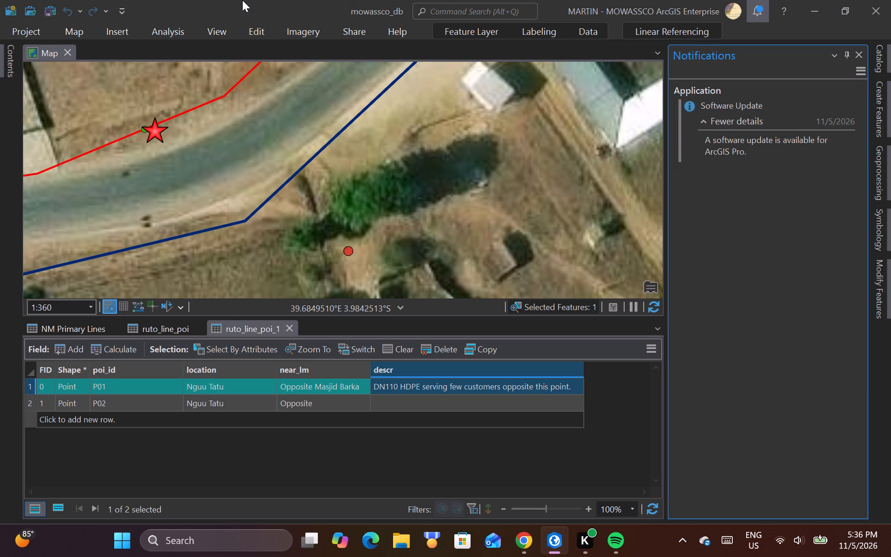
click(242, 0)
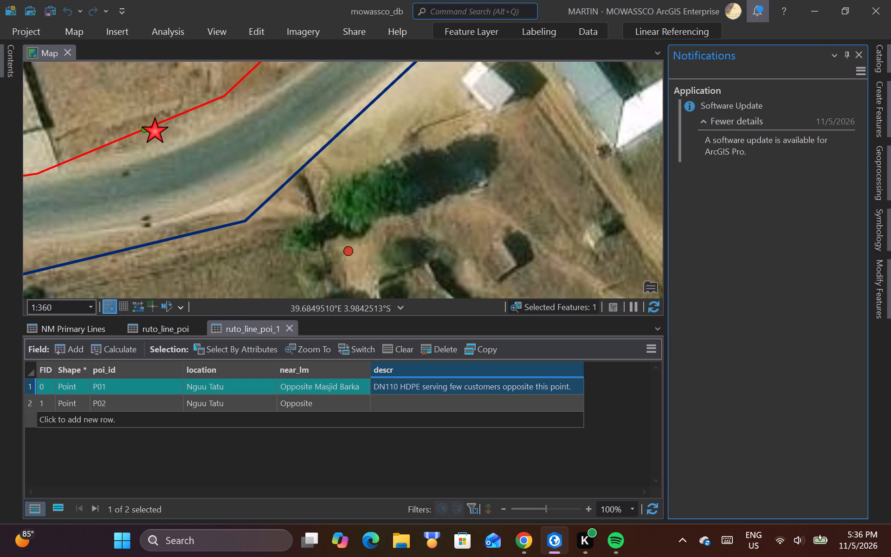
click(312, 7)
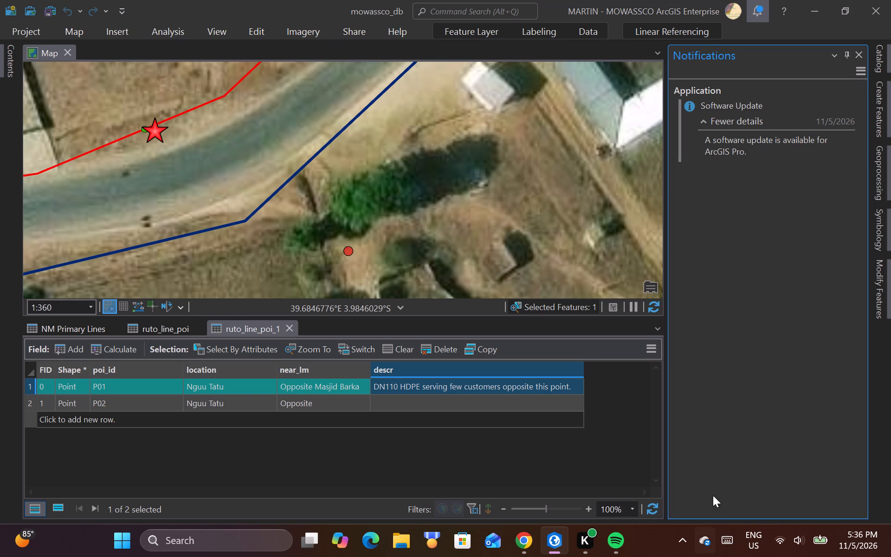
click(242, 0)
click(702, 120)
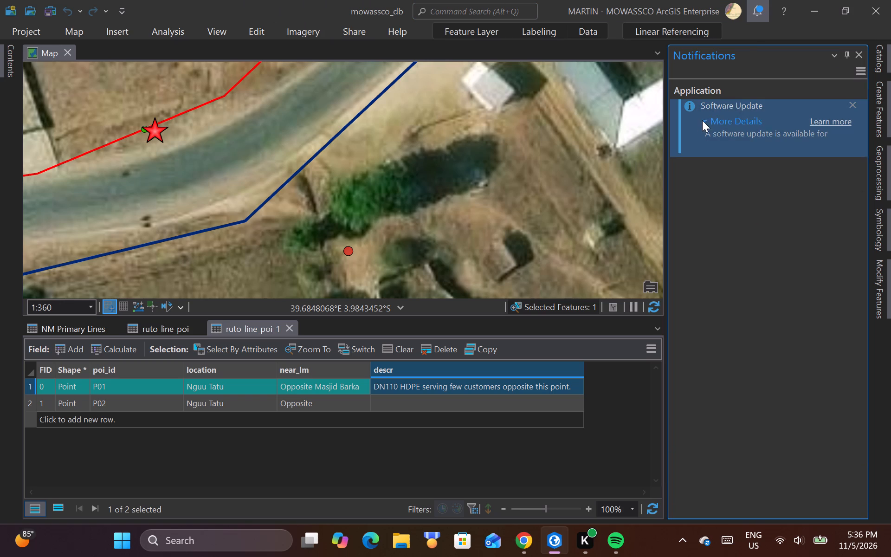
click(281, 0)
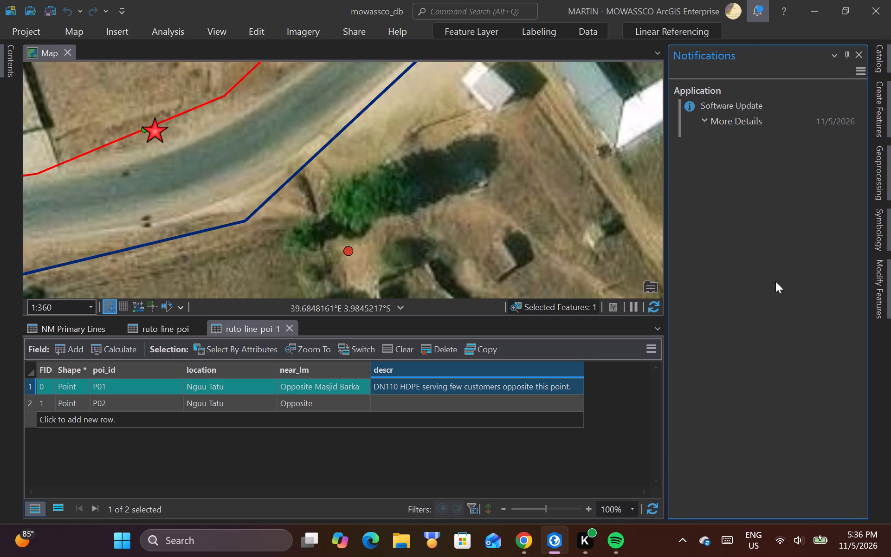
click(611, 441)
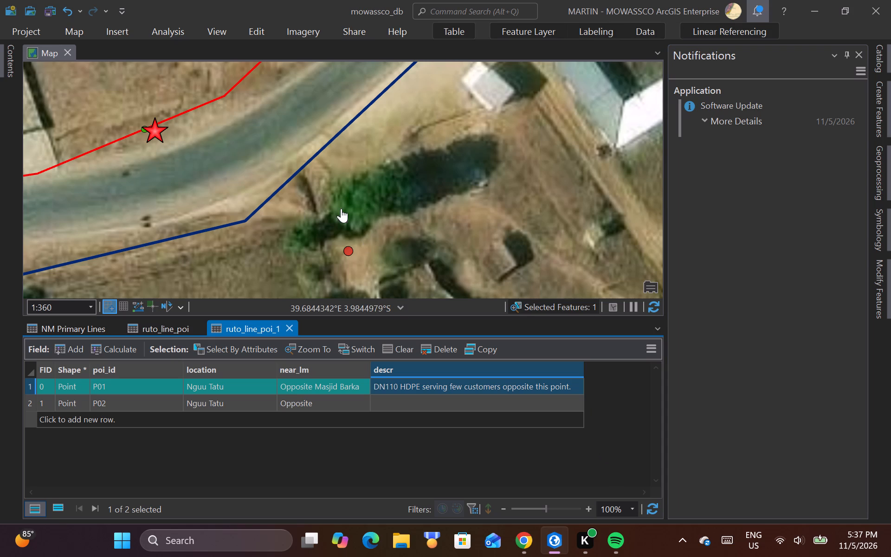
Recheck the attributes of the ruto_line_poi point southeast of the bend and its position relative to the P02 star and pipelines.
click(347, 253)
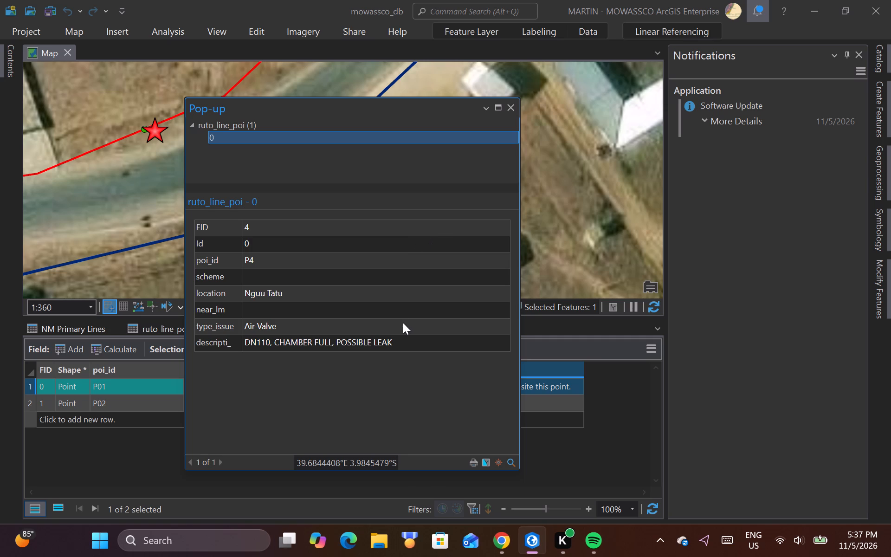
click(512, 108)
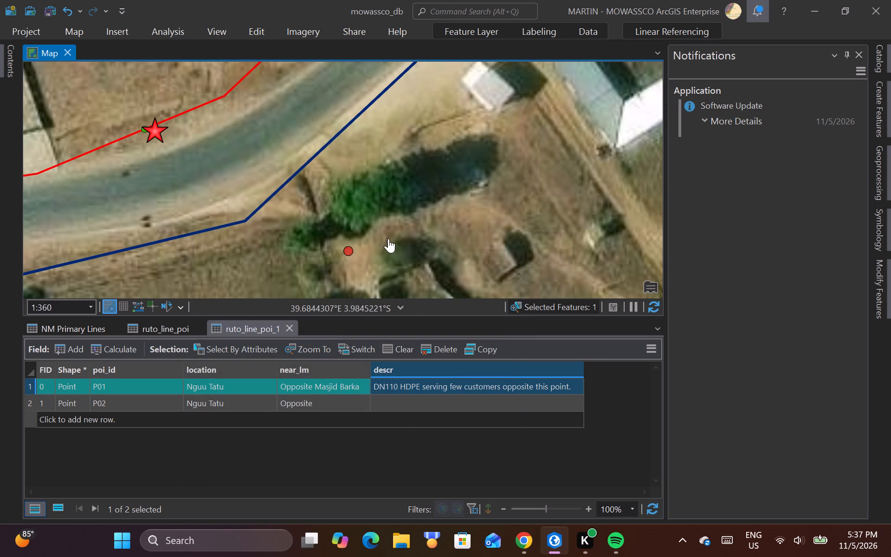
scroll(402, 238, down, 1)
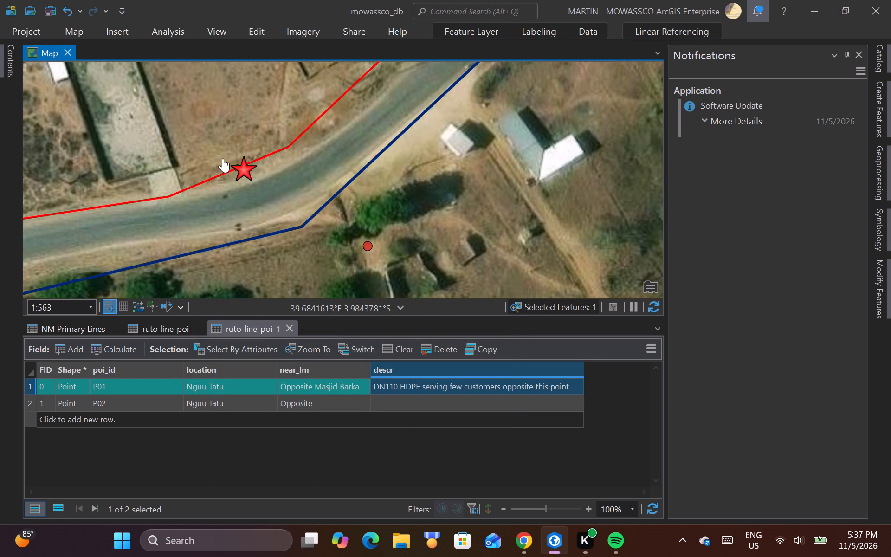
scroll(223, 158, up, 2)
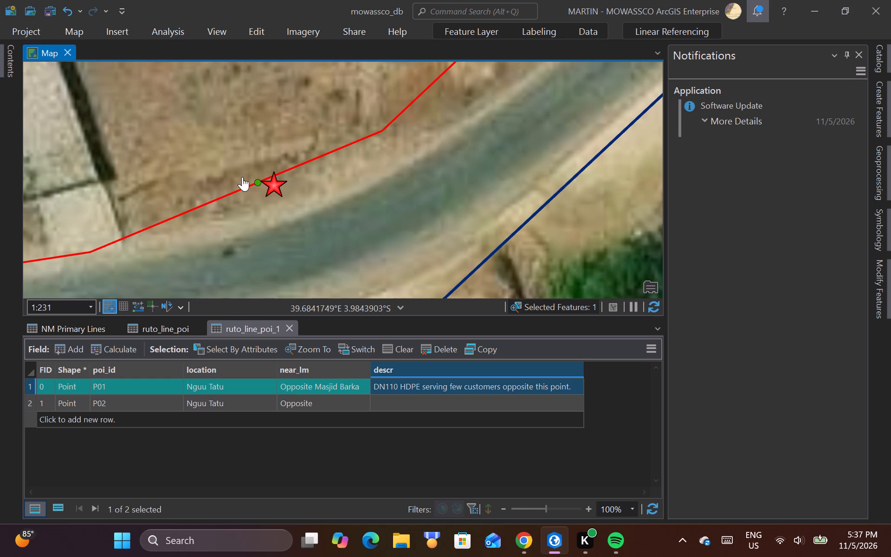
scroll(332, 224, down, 2)
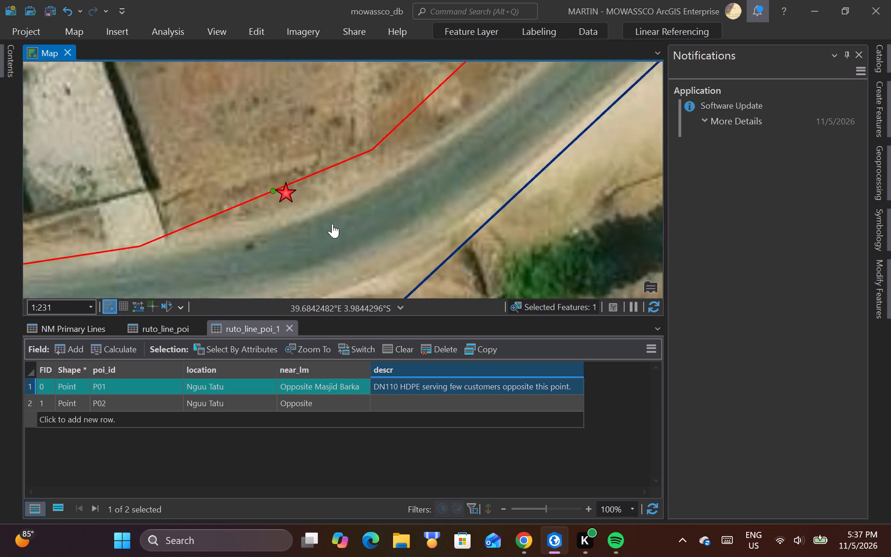
scroll(332, 224, down, 1)
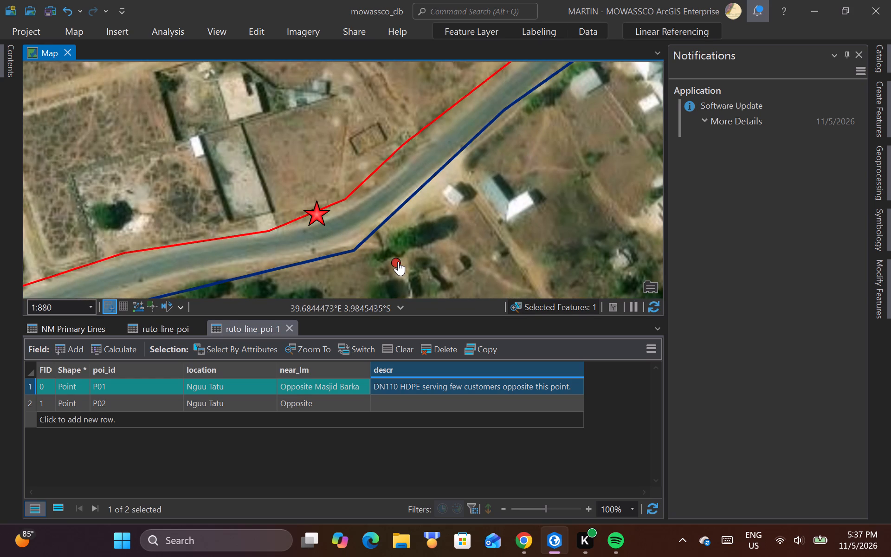
click(398, 261)
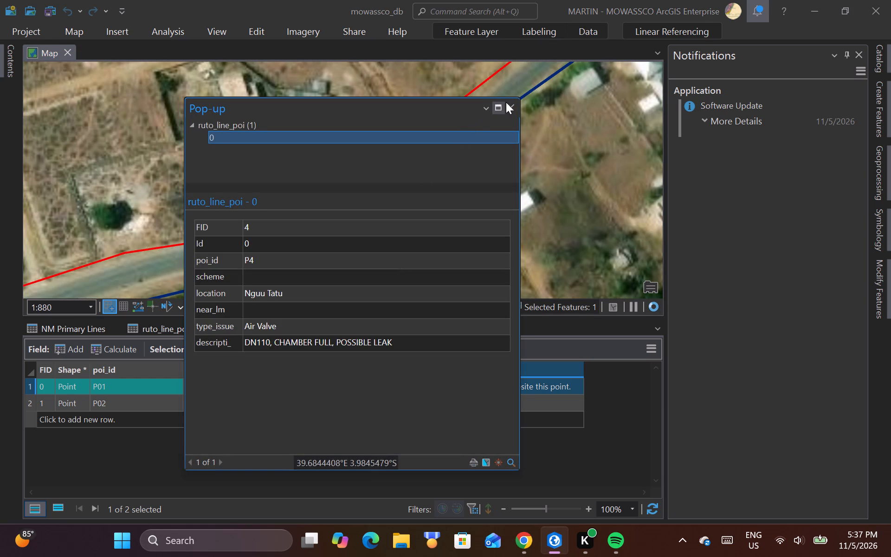
click(509, 108)
scroll(361, 175, down, 1)
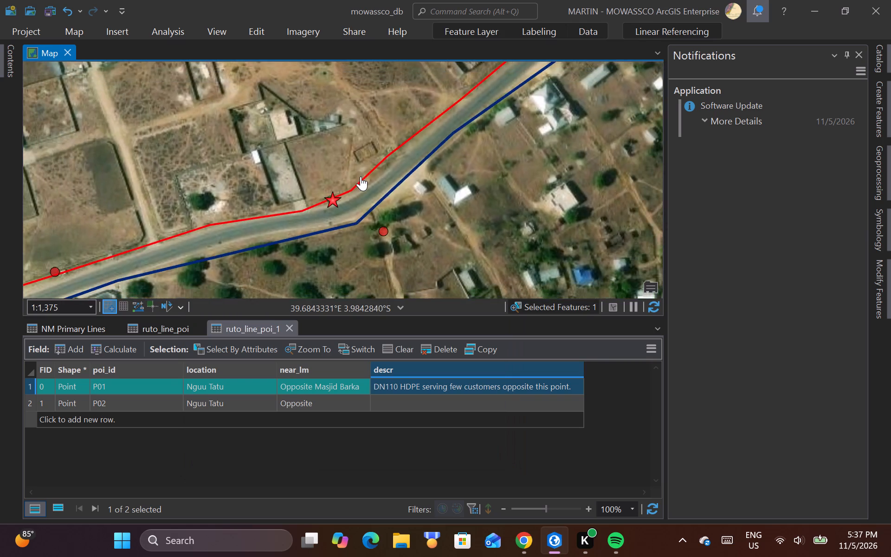
scroll(359, 180, down, 1)
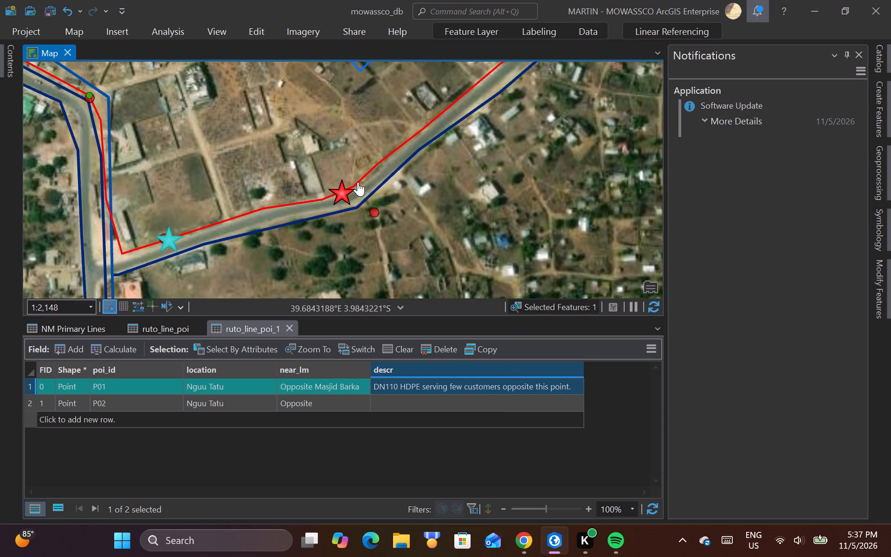
Switch to Google Maps in Chrome and examine the satellite view around the road bend for a landmark near P02.
click(526, 547)
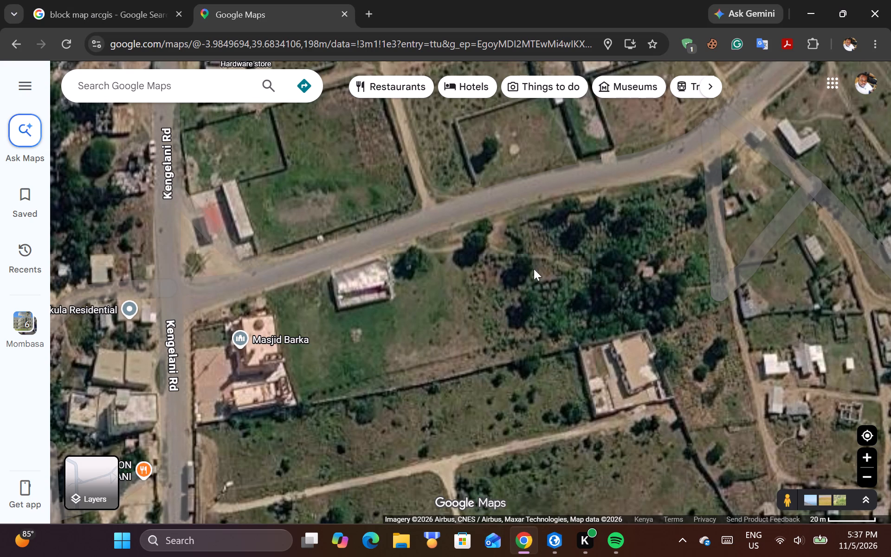
drag(578, 255, 395, 365)
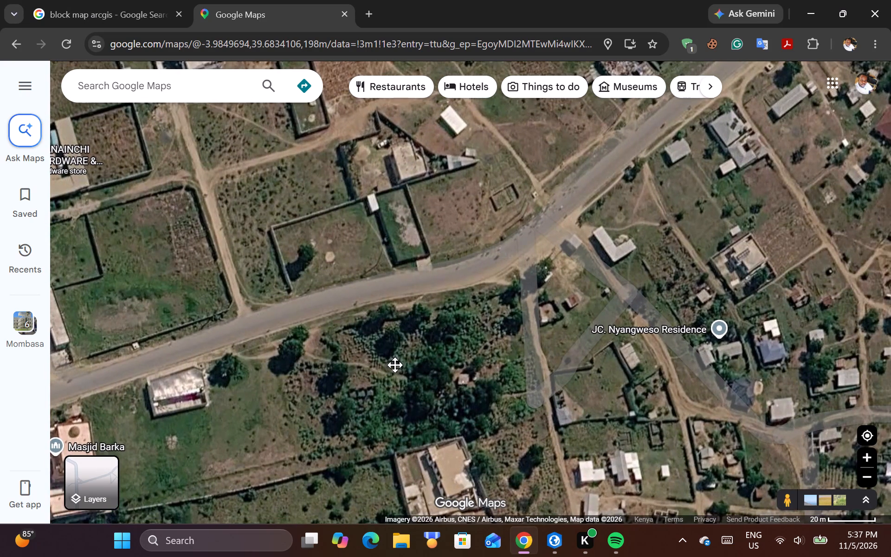
drag(395, 365, 394, 365)
scroll(403, 360, down, 1)
drag(555, 280, 557, 293)
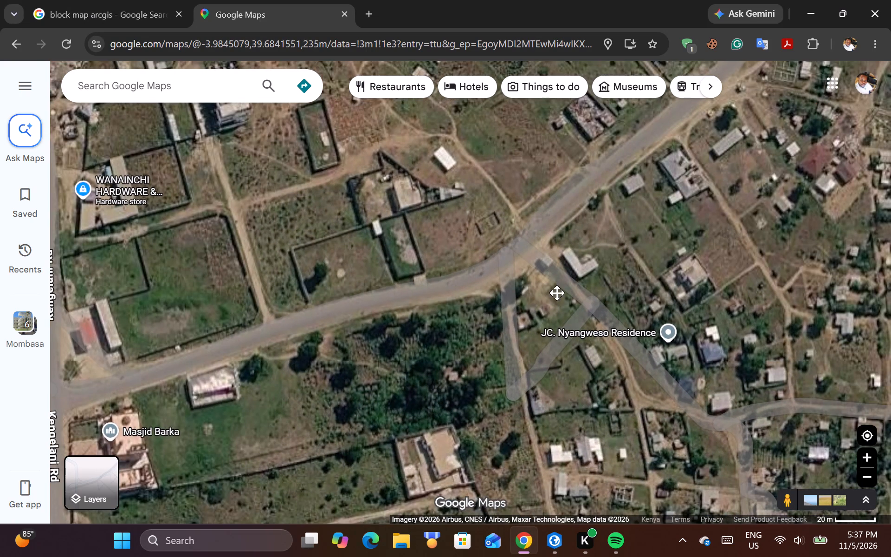
drag(557, 293, 470, 369)
scroll(478, 350, down, 1)
scroll(480, 349, up, 4)
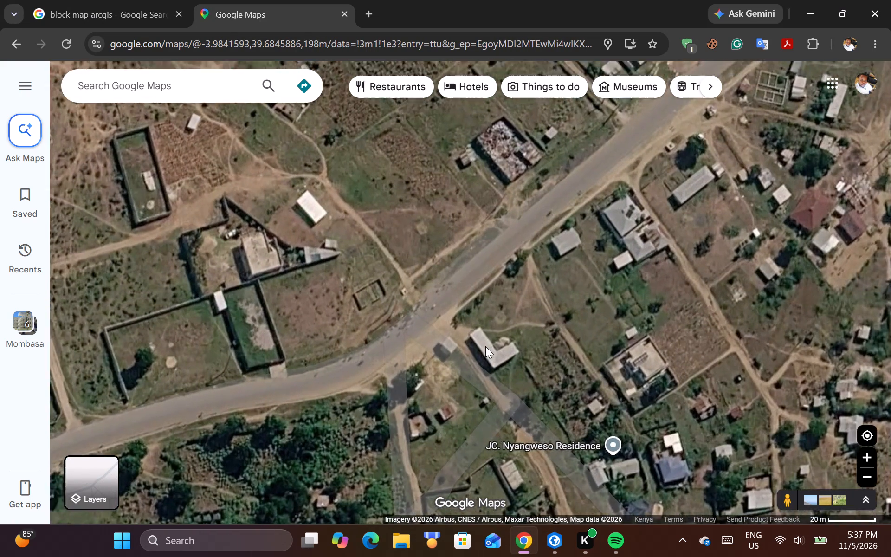
scroll(485, 346, down, 2)
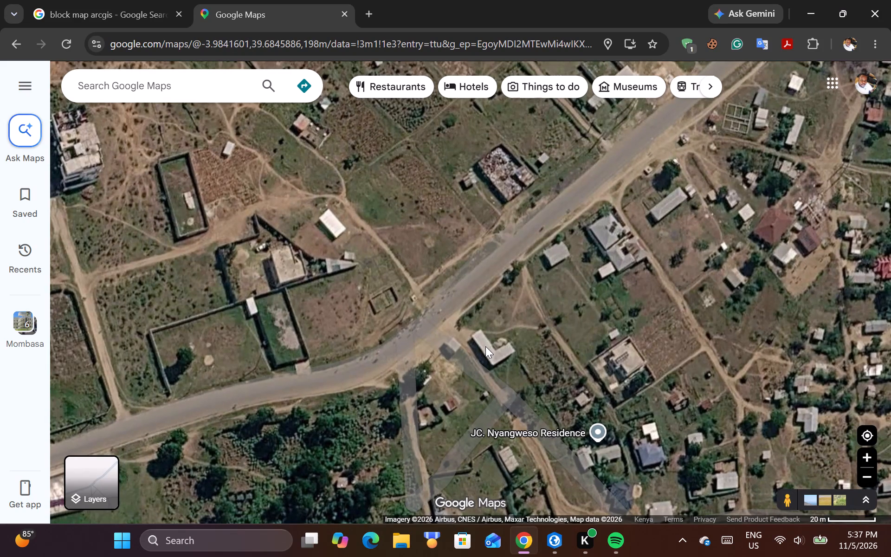
scroll(485, 346, down, 1)
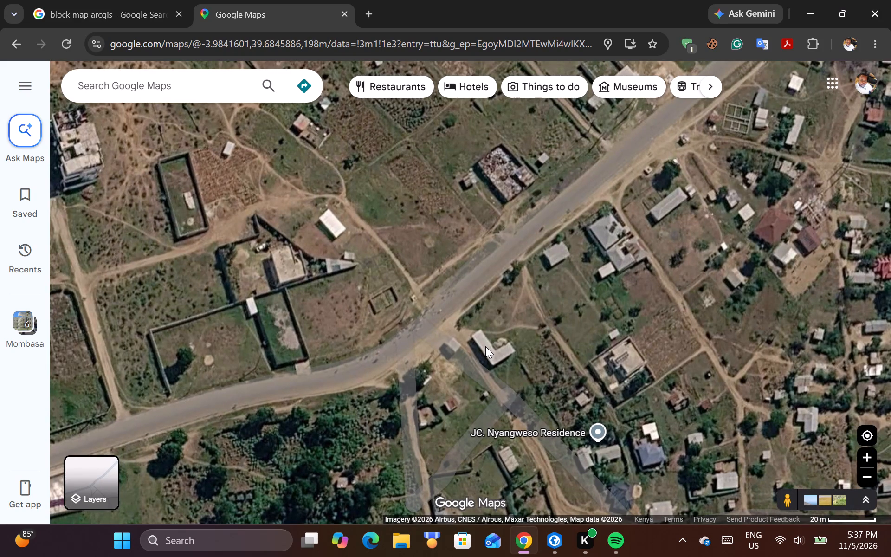
drag(386, 346, 437, 288)
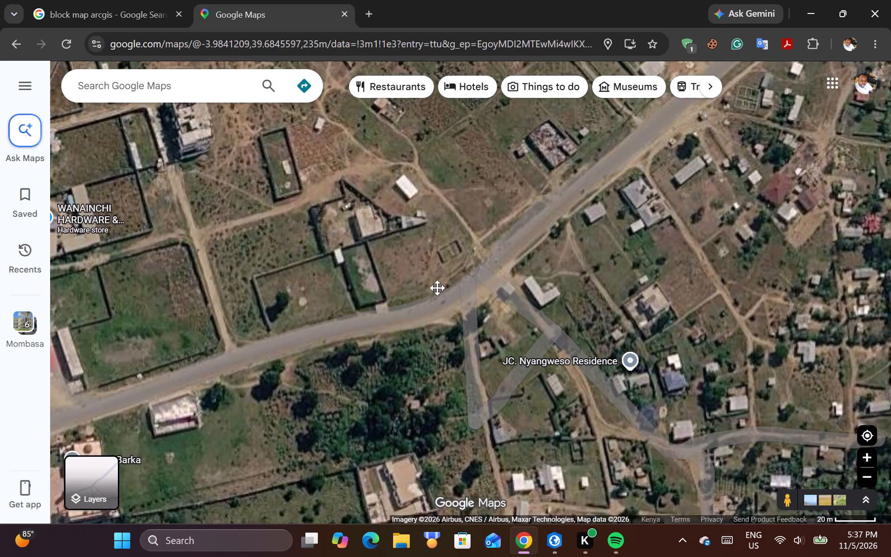
drag(437, 288, 382, 402)
scroll(376, 394, down, 3)
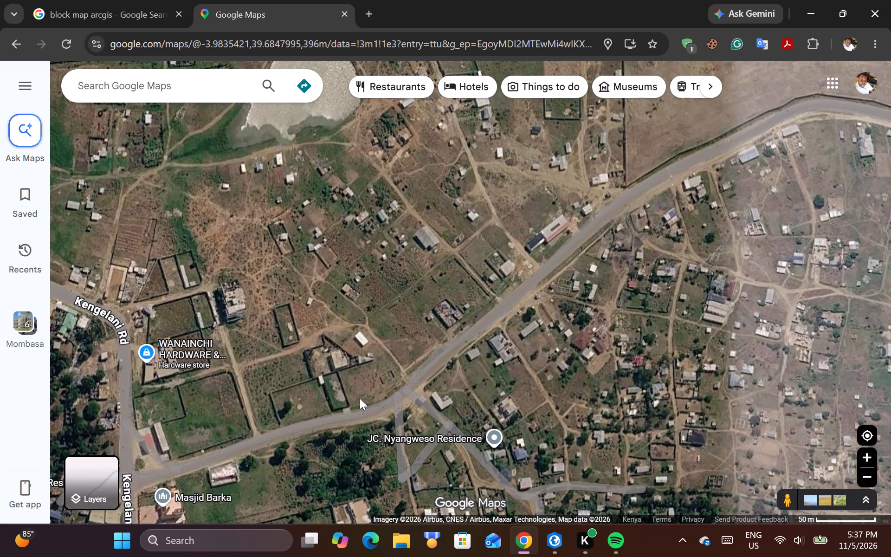
scroll(379, 395, up, 3)
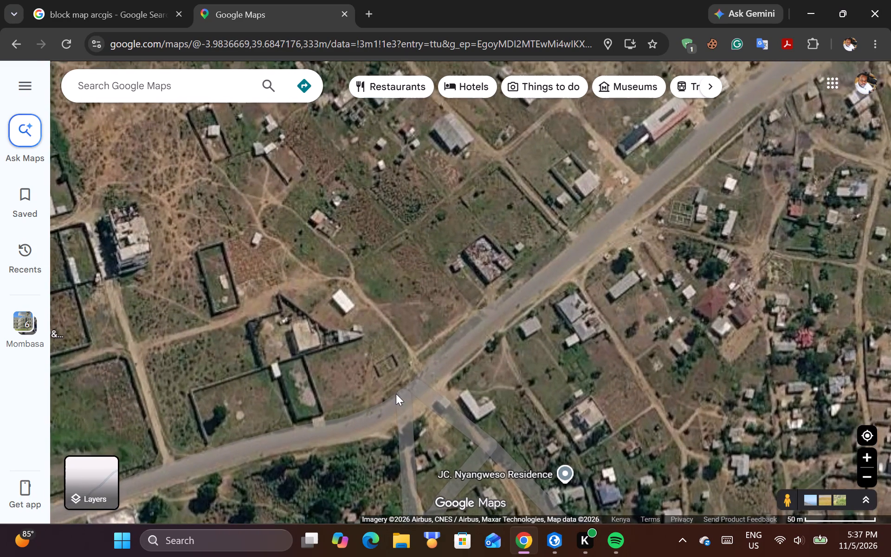
click(814, 13)
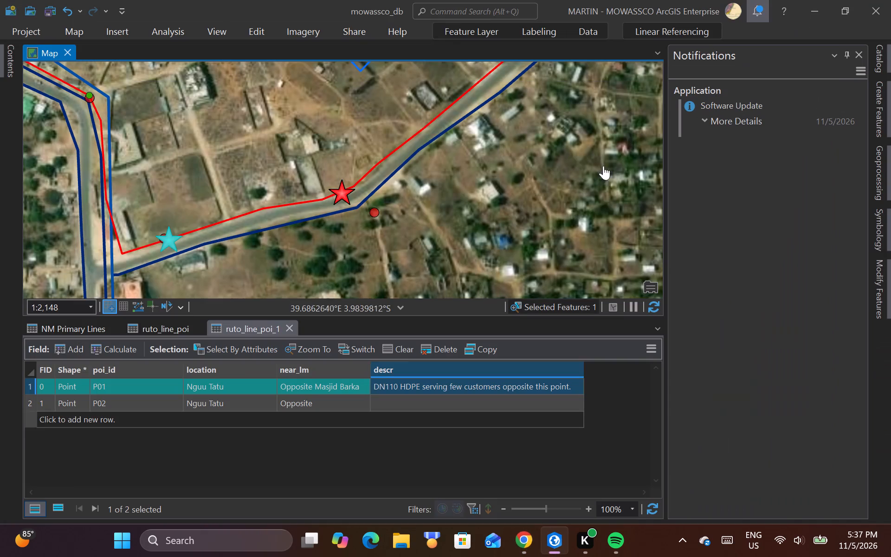
In the ruto_line_poi_1 table in ArcGIS Pro, set the near_lm of P02 to Opposite Masjid Barka.
double_click(339, 399)
click(339, 408)
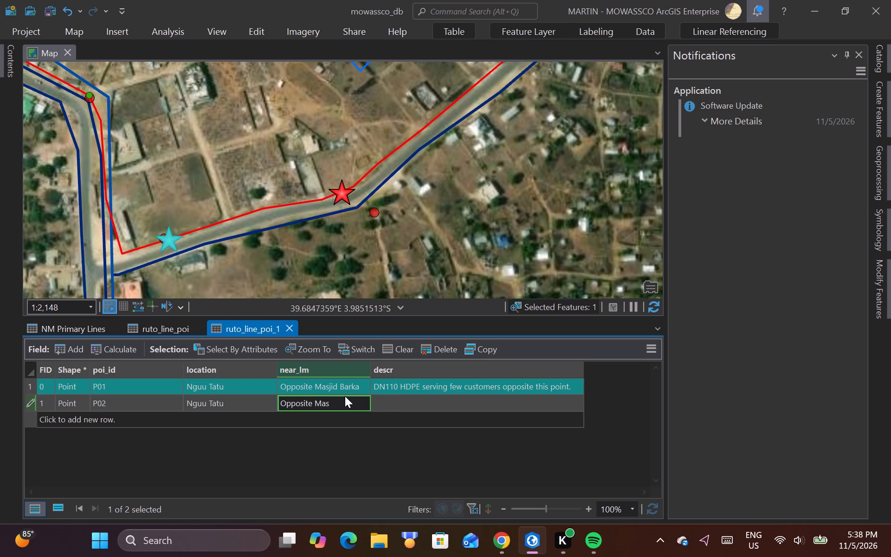
text(jid)
key(space)
click(394, 400)
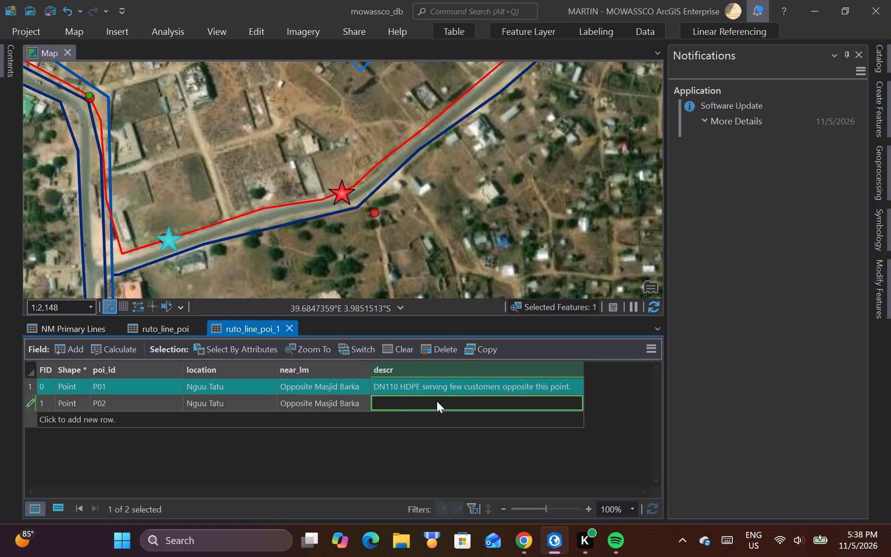
Set the descr of P02 in the ruto_line_poi_1 table to "Air Valve DN110, chamber completely full of water, possible appurtenance fault.".
double_click(437, 401)
key(BackSpace)
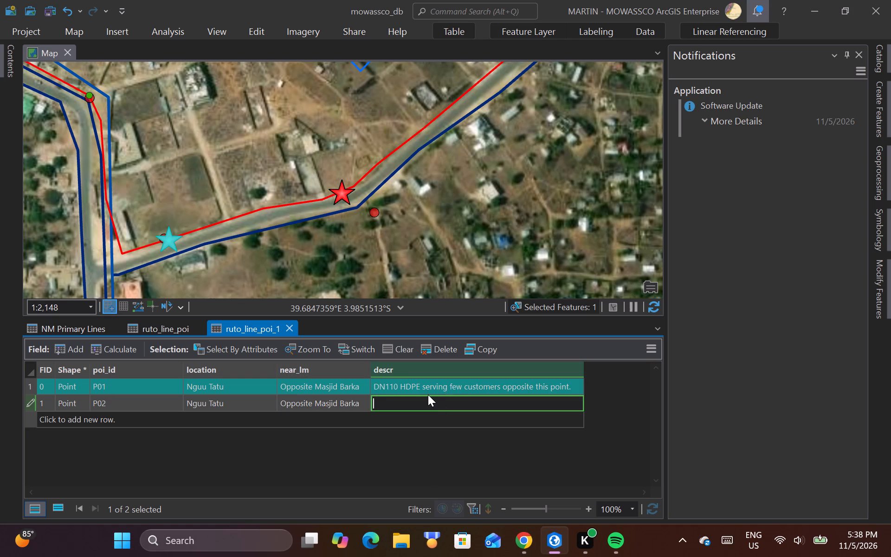
key(a)
key(BackSpace)
text(ir)
key(space)
text(dn)
key(BackSpace)
key(a)
key(BackSpace)
text(DN)
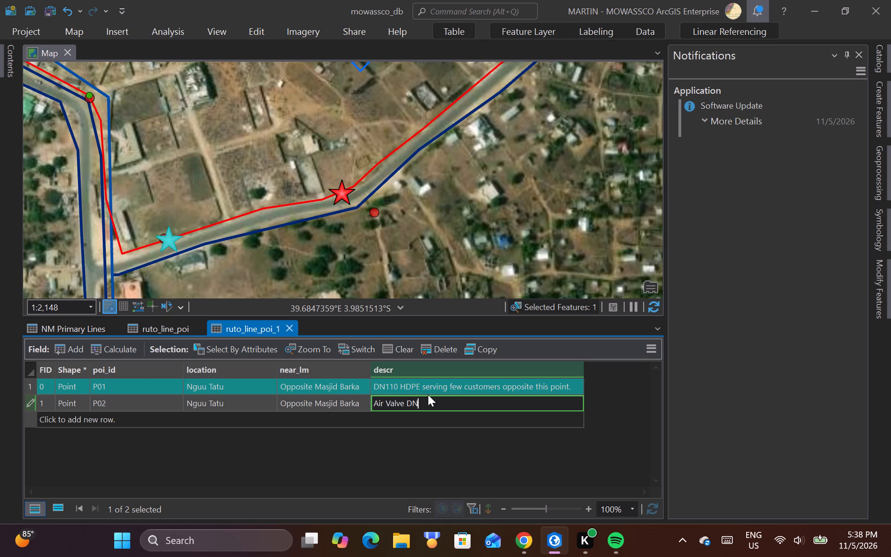
text(110)
key(space)
key(c)
key(BackSpace)
key(BackSpace)
text(, cham)
text(ber)
key(space)
text(complete)
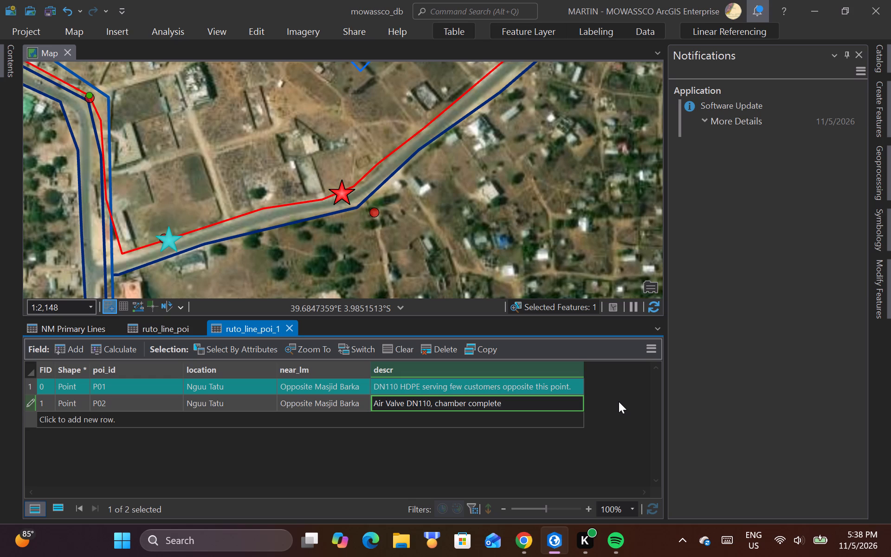
text(ly full of water)
text(, possible)
key(space)
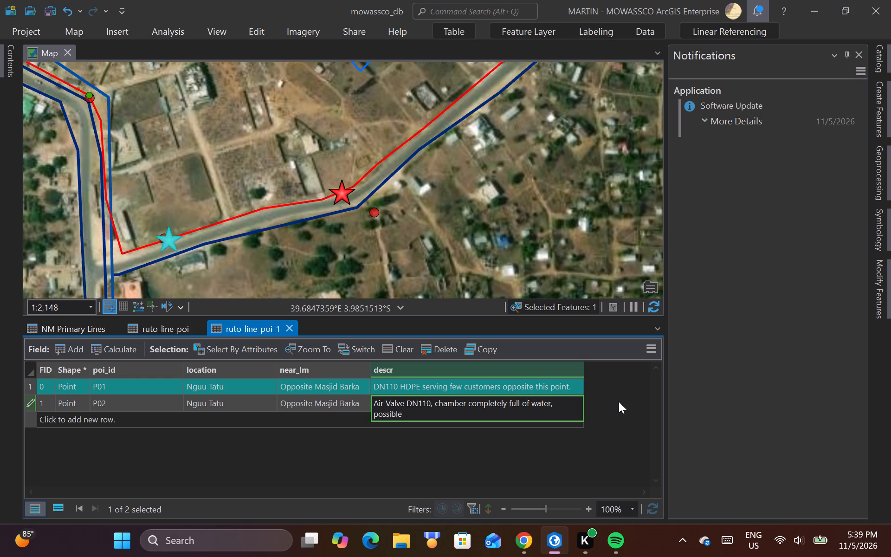
text(appurtenance)
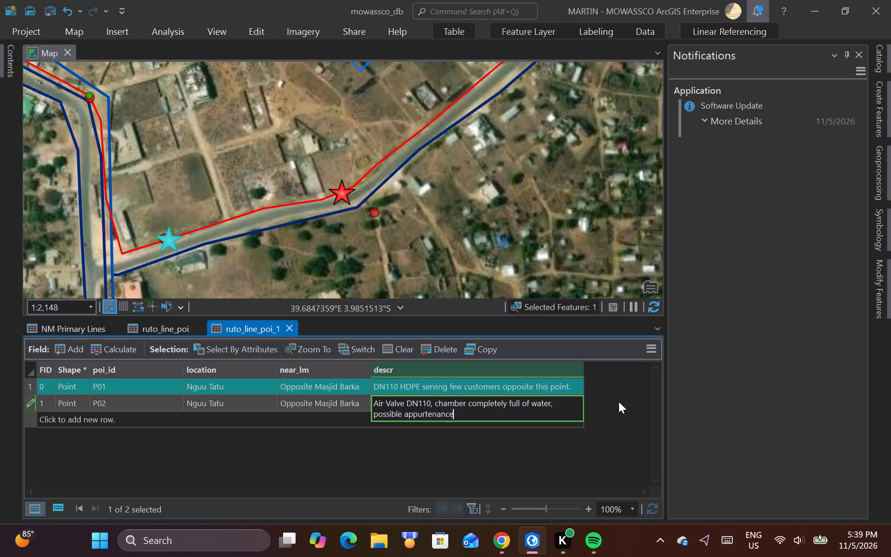
key(space)
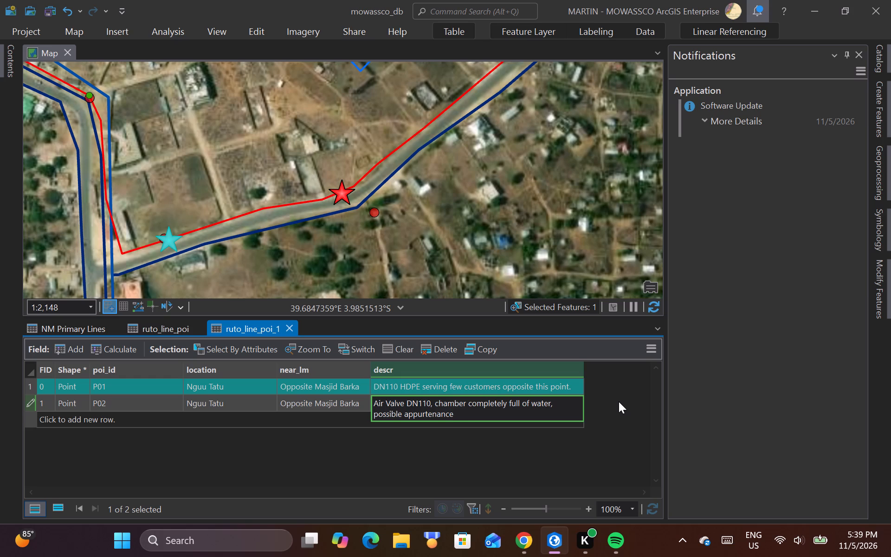
text(fault)
key(period)
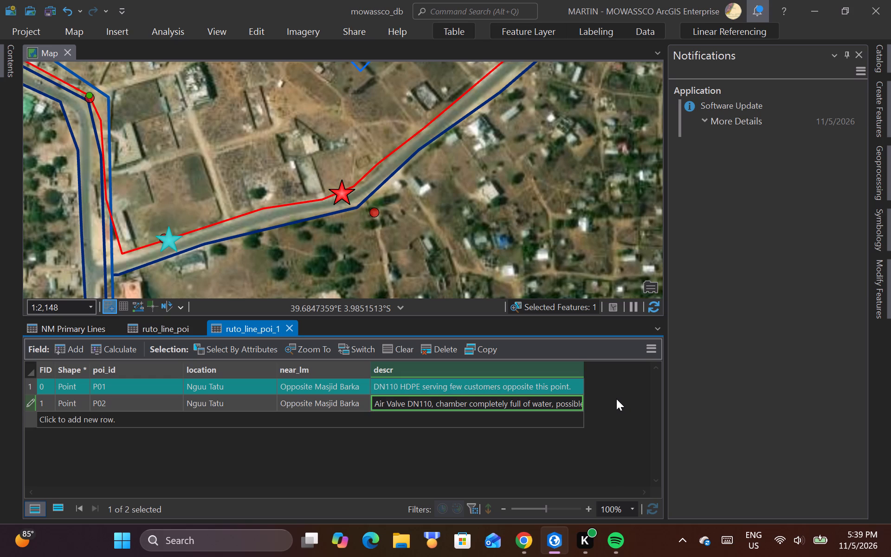
Widen the descr column of the ruto_line_poi_1 table to show more of the P02 description.
drag(583, 367, 622, 372)
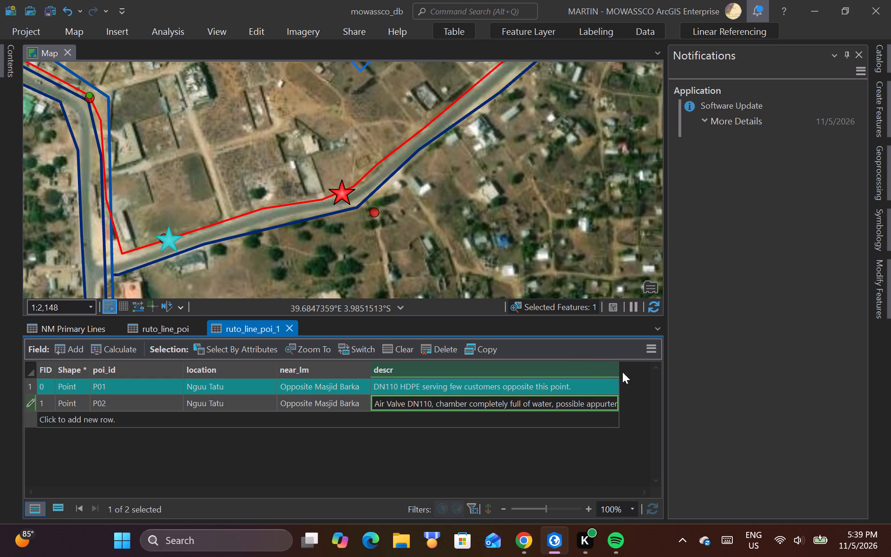
drag(622, 372, 630, 375)
Save the attribute edits made to ruto_line_poi_1.
scroll(319, 250, down, 1)
click(256, 30)
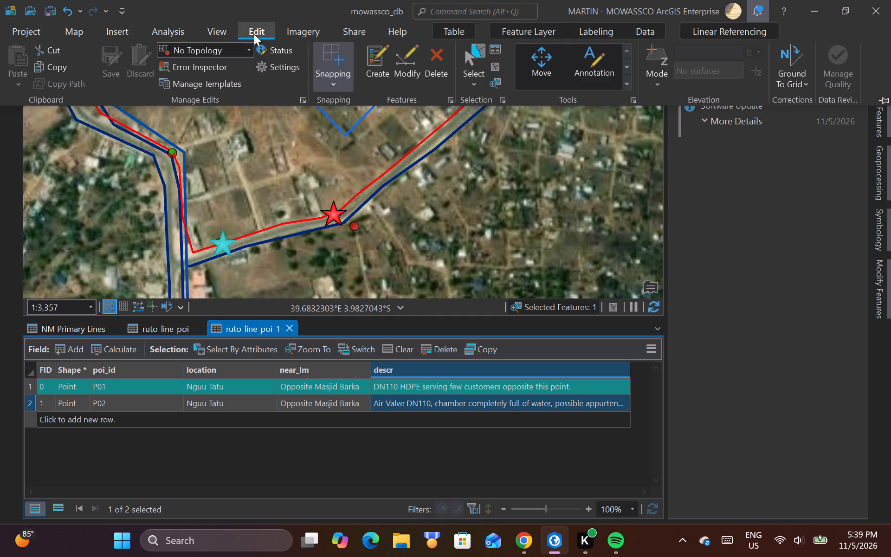
click(110, 63)
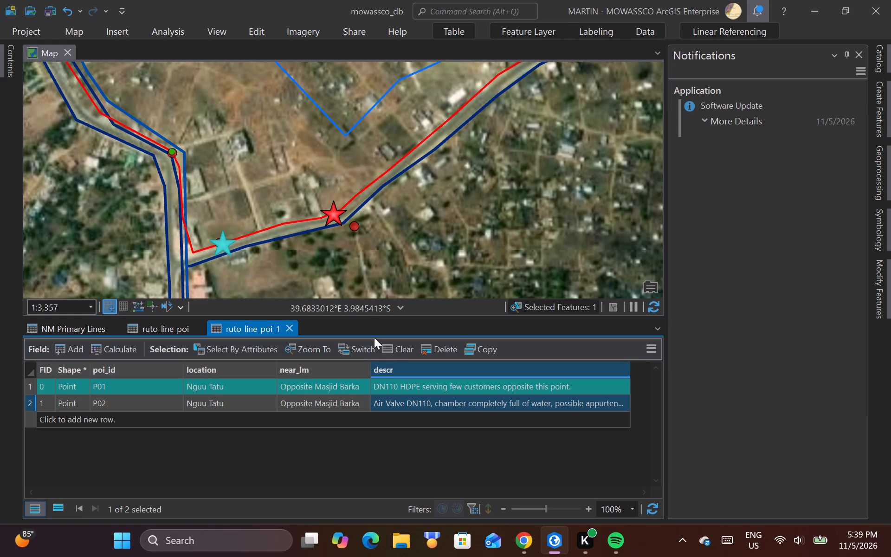
Follow the ruto line east of P02 and examine the two adjacent ruto_line_poi points near the blue pipeline crossing against the imagery.
scroll(271, 253, down, 2)
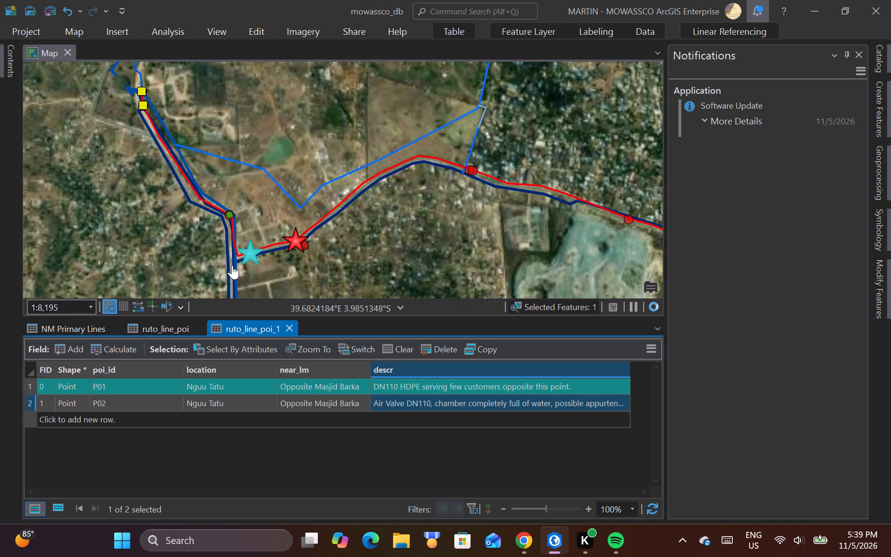
scroll(448, 188, up, 1)
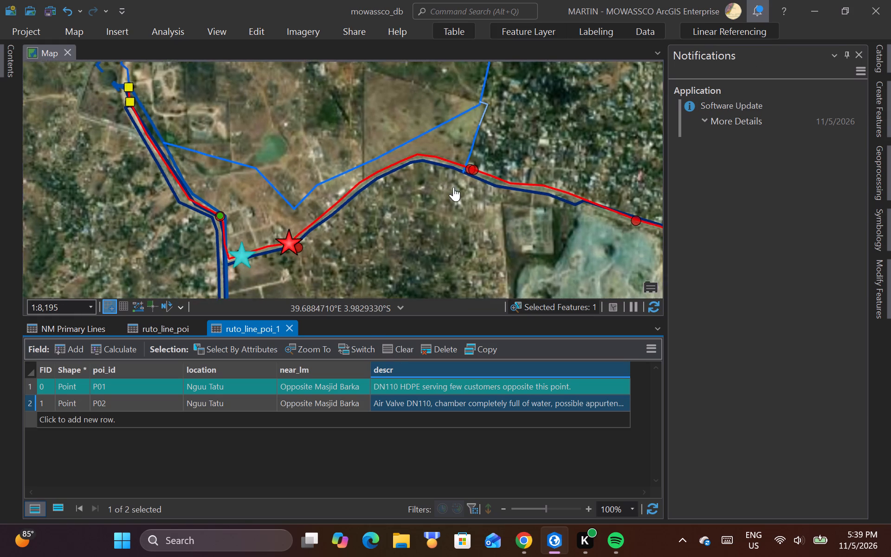
scroll(453, 187, up, 1)
scroll(212, 203, down, 2)
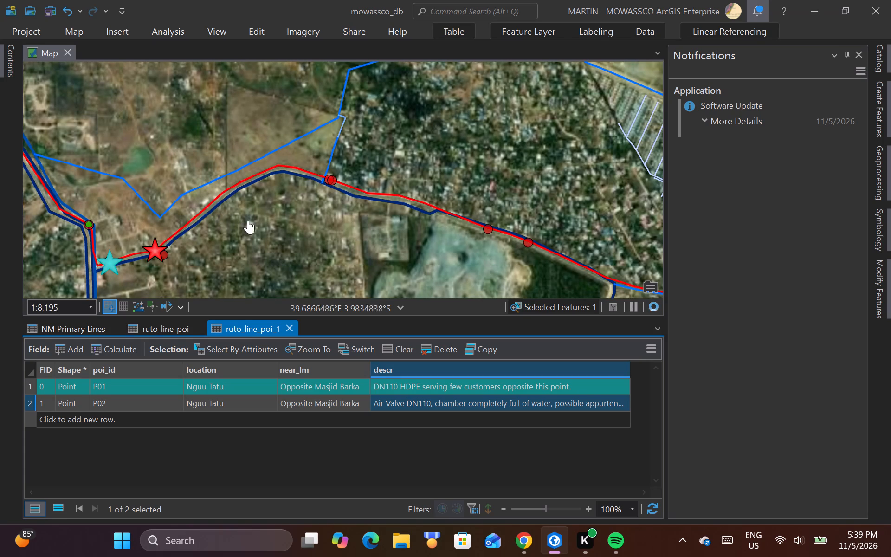
scroll(248, 220, down, 1)
scroll(323, 234, down, 1)
scroll(286, 223, up, 1)
scroll(323, 204, up, 2)
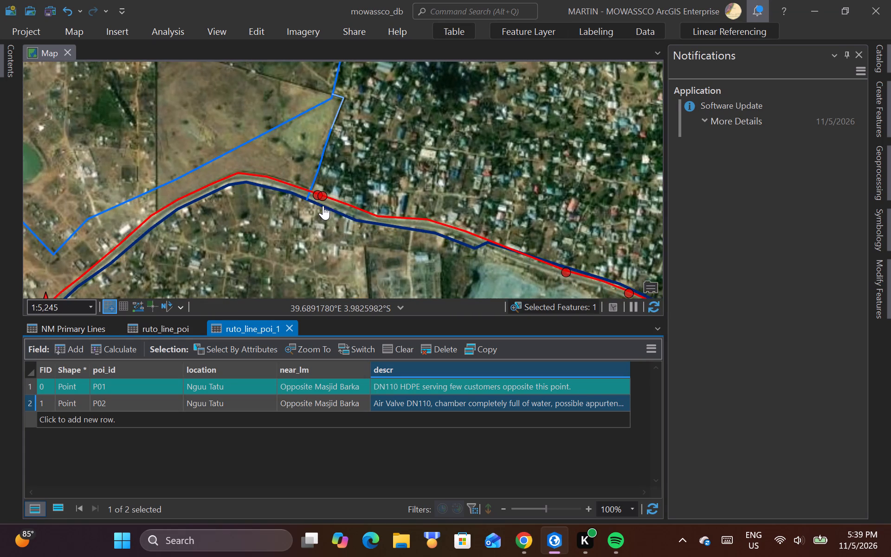
scroll(318, 190, up, 2)
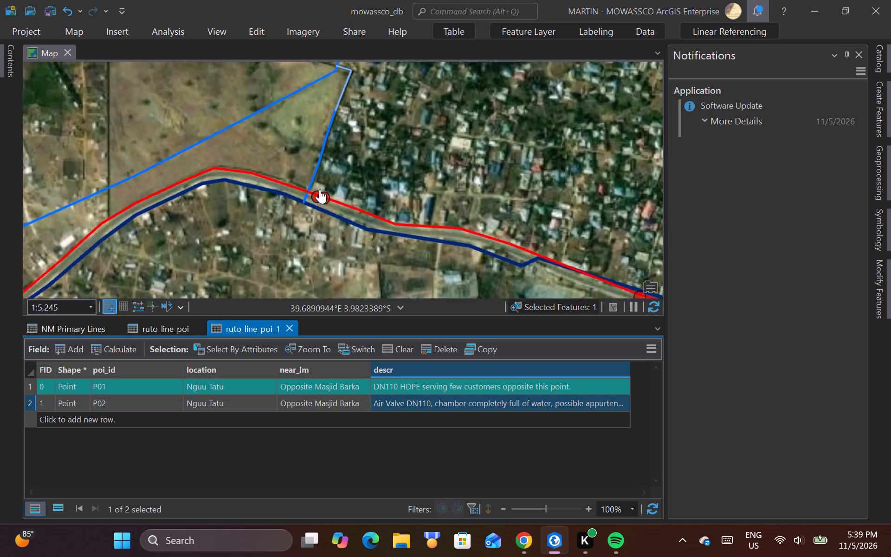
scroll(310, 195, up, 1)
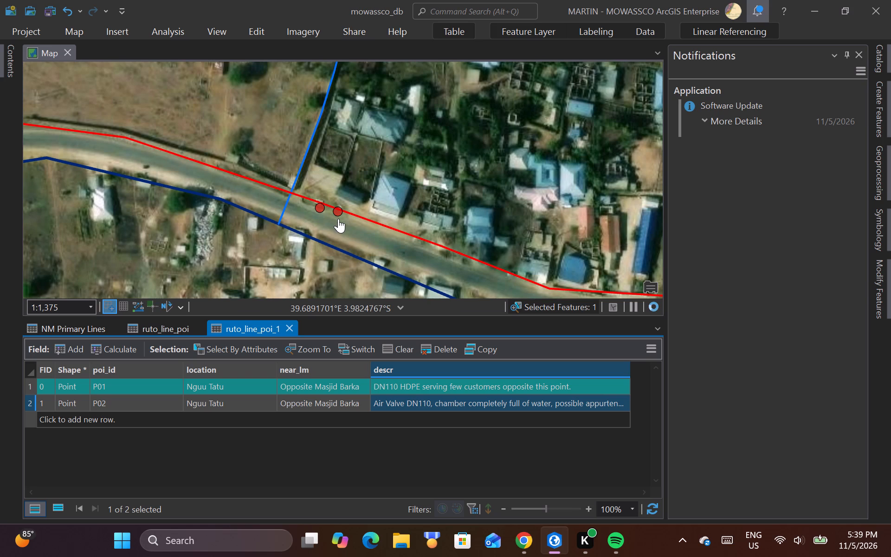
scroll(324, 210, up, 2)
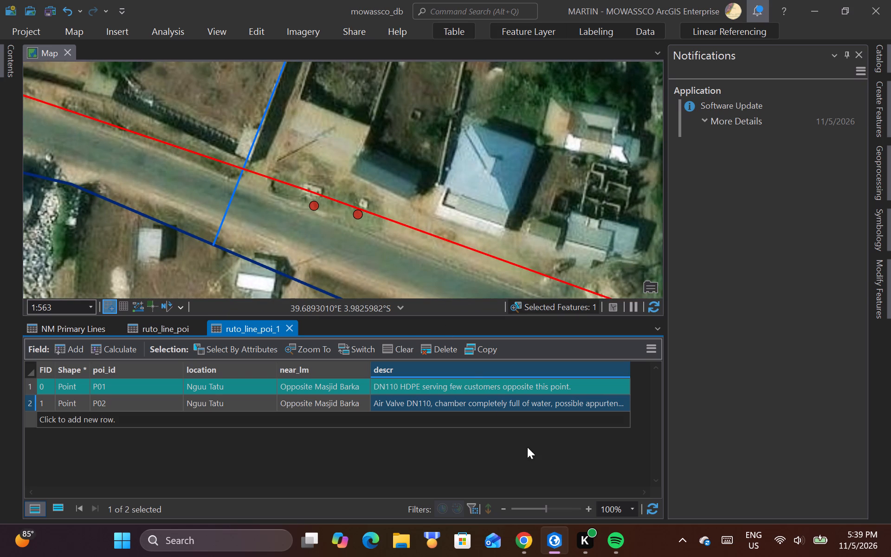
scroll(297, 188, up, 2)
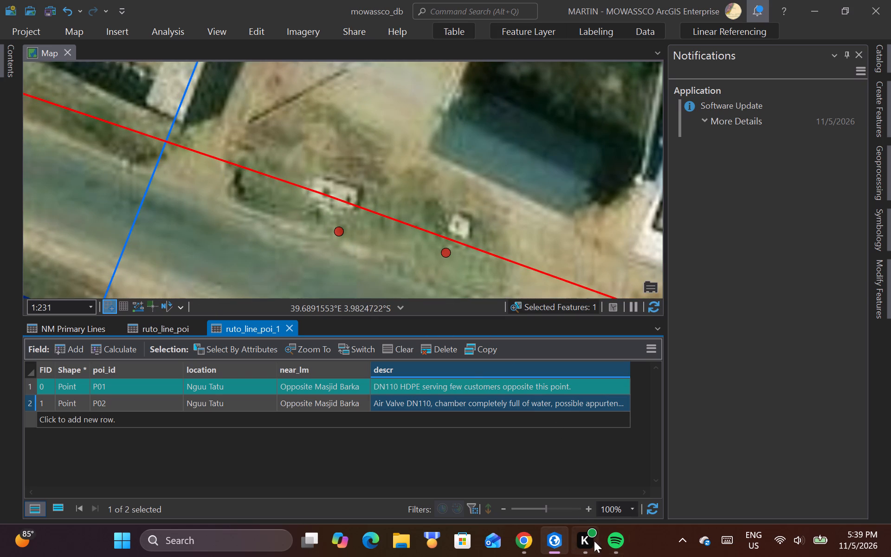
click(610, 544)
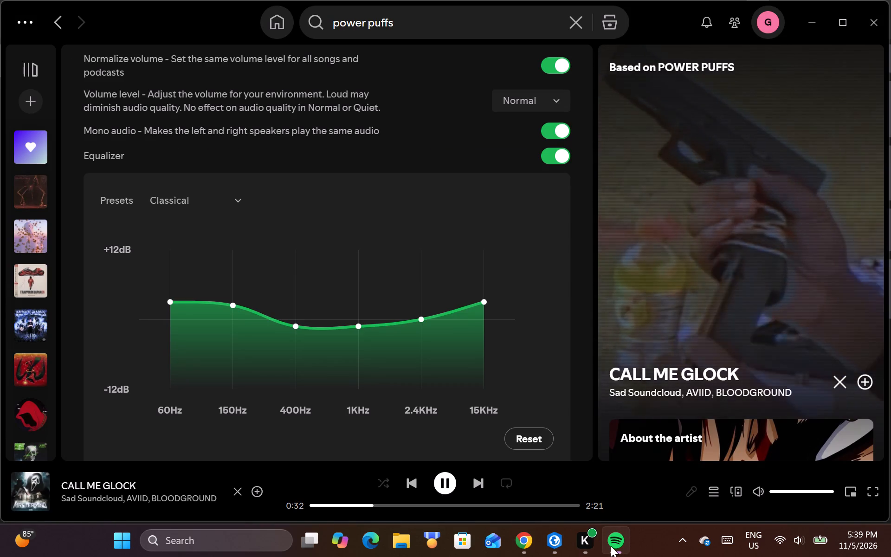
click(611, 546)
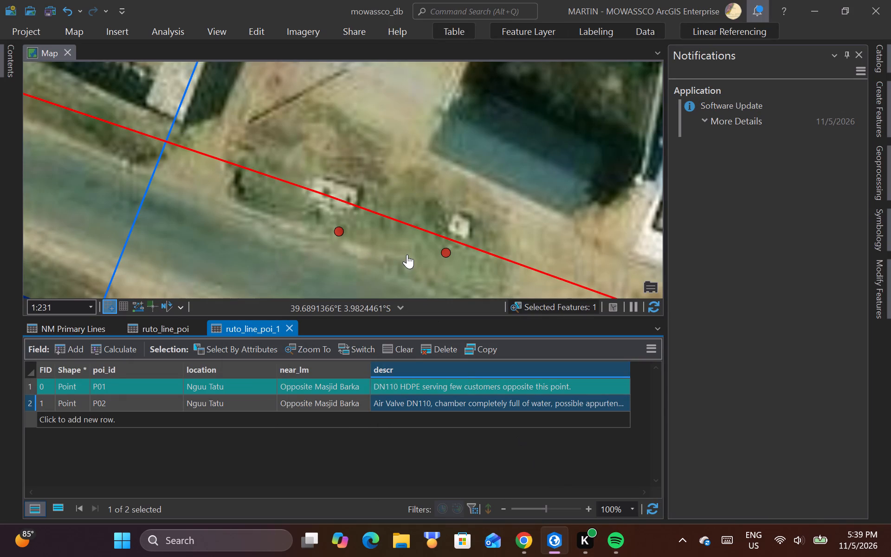
Select the ruto_line section that runs northeast along the road from the P02 point.
scroll(407, 223, down, 7)
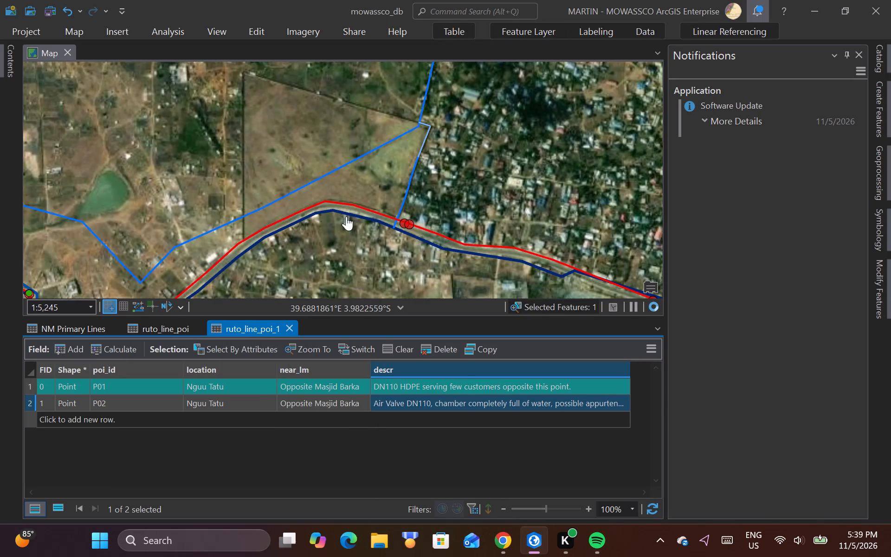
scroll(299, 209, down, 2)
click(249, 26)
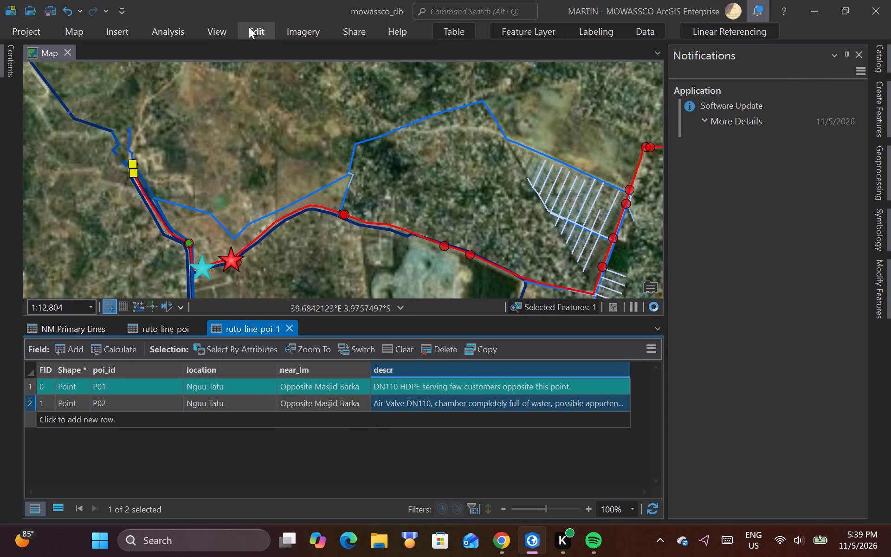
click(472, 62)
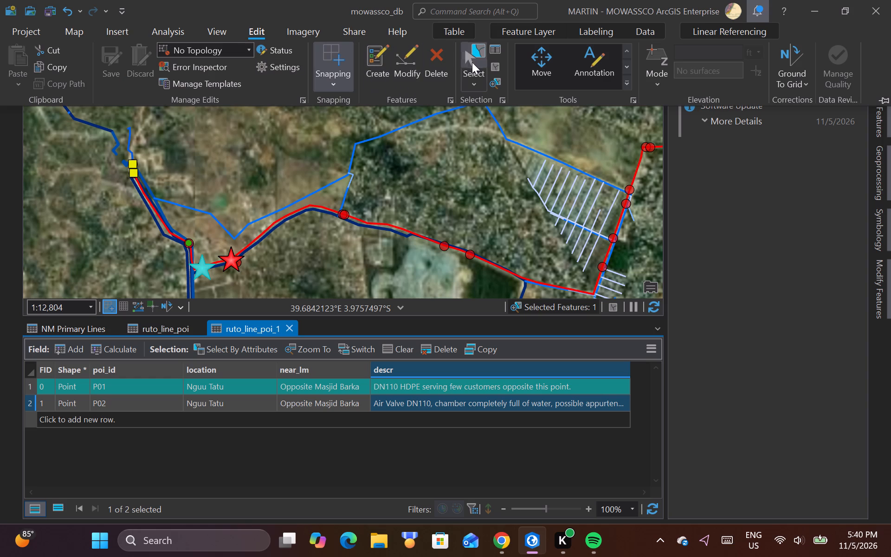
scroll(233, 261, up, 5)
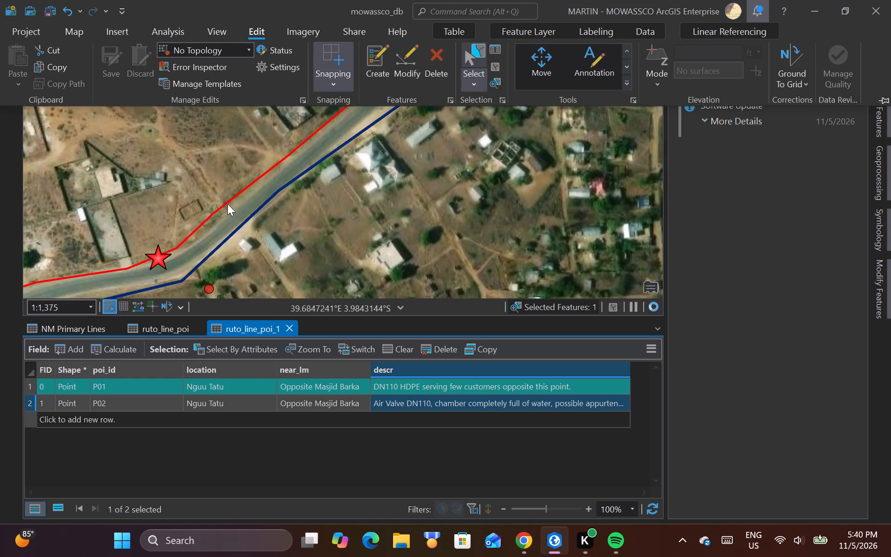
drag(227, 189, 241, 203)
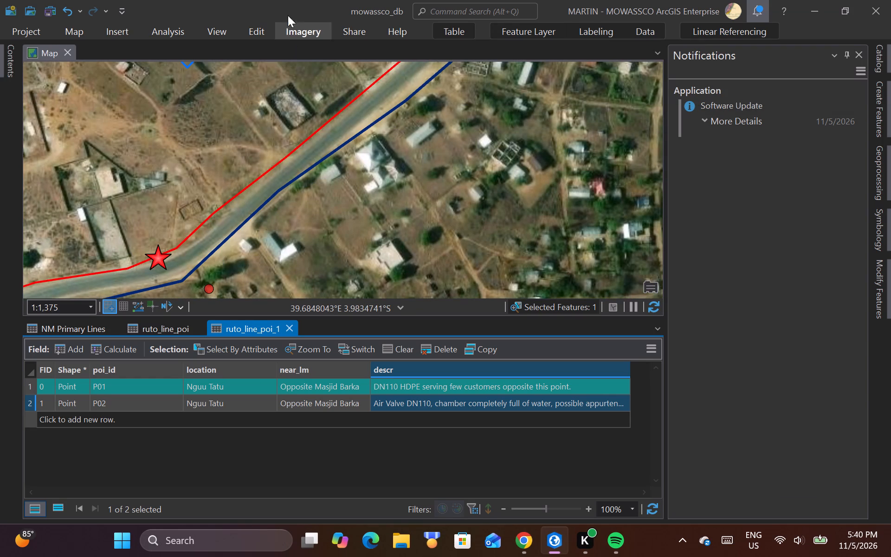
click(262, 20)
click(259, 29)
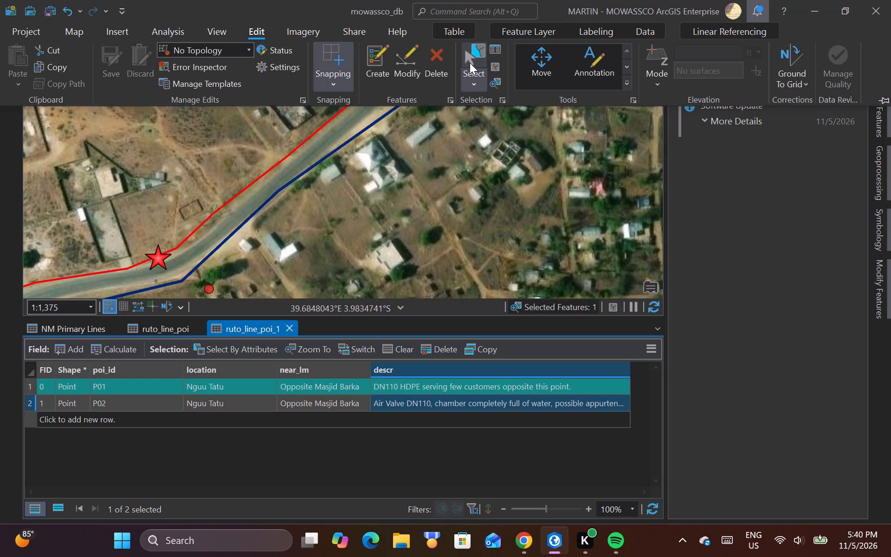
click(470, 63)
click(339, 228)
click(333, 228)
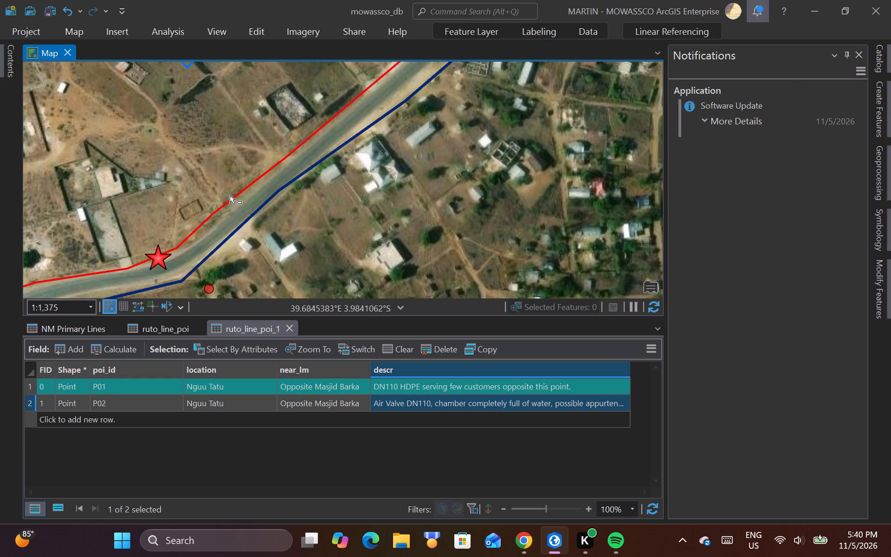
drag(225, 191, 234, 204)
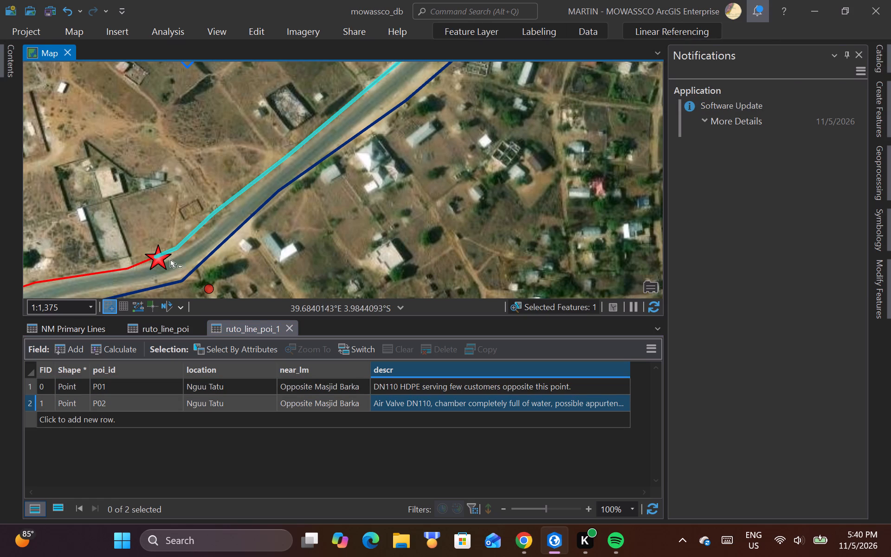
Collapse the Notifications pane to give the map and table more room.
scroll(200, 273, down, 3)
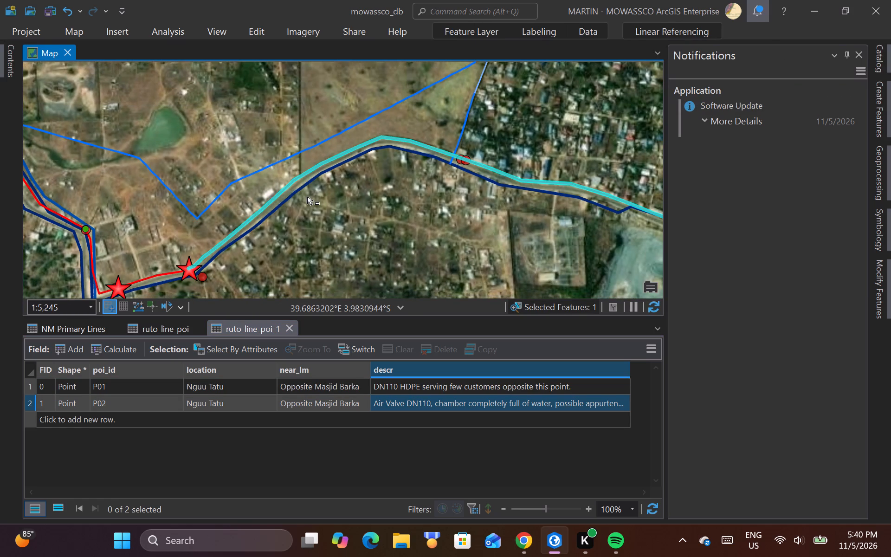
scroll(307, 196, down, 1)
scroll(387, 161, up, 2)
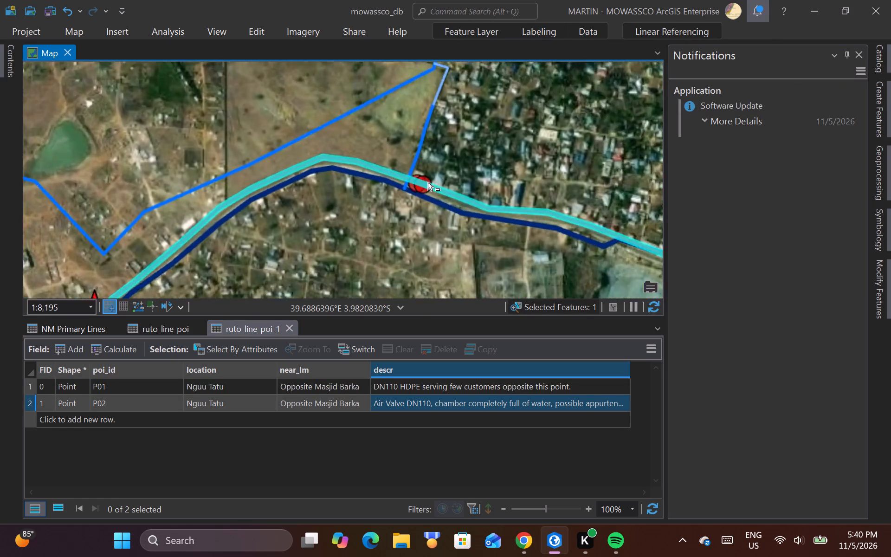
scroll(433, 183, up, 3)
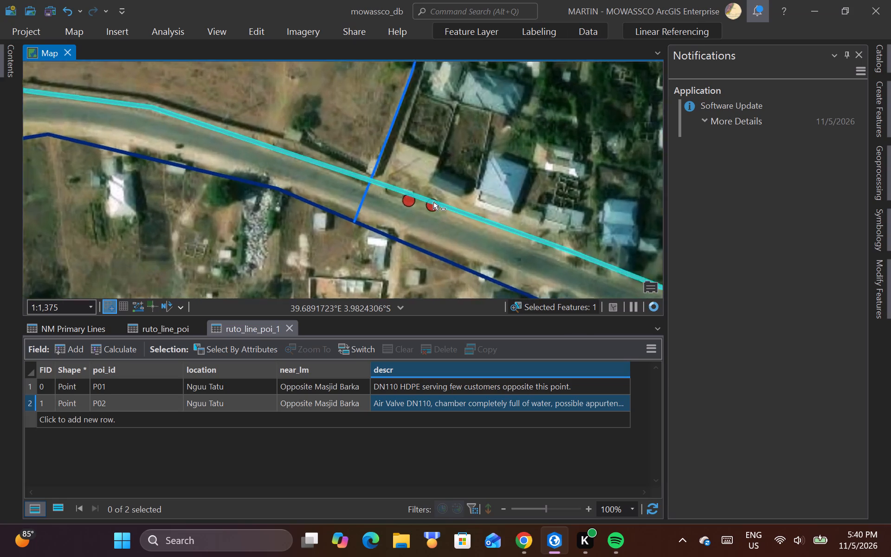
click(845, 60)
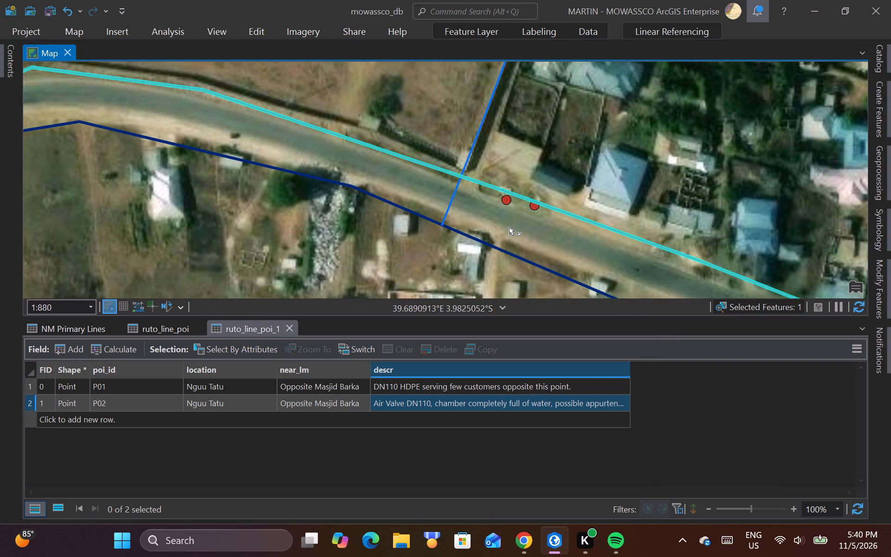
Examine the selected ruto_line near the blue pipeline crossing and its two adjacent ruto_line_poi points against the imagery.
scroll(355, 218, down, 1)
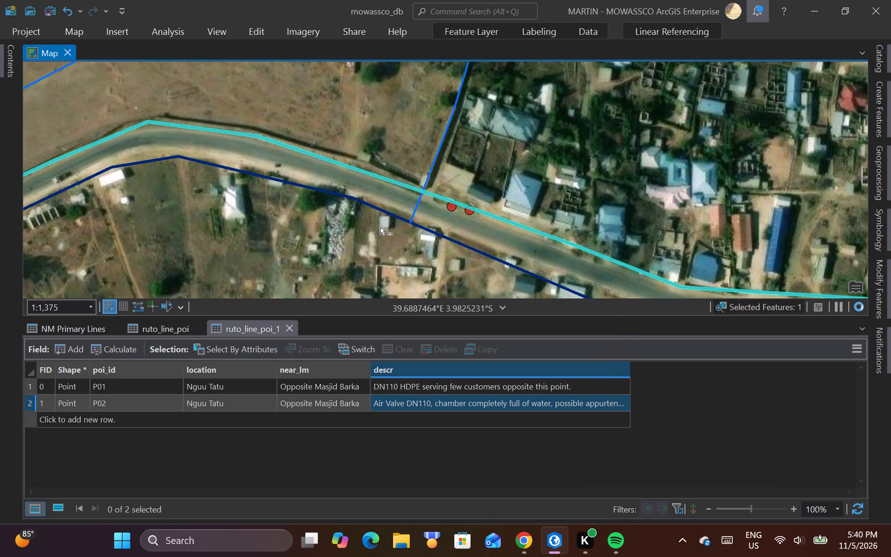
scroll(371, 224, down, 1)
scroll(433, 230, up, 1)
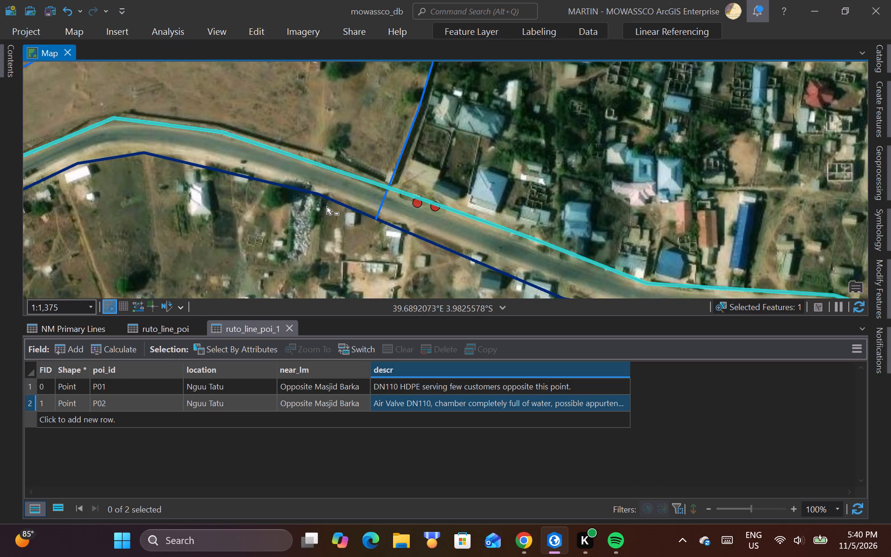
scroll(213, 183, down, 1)
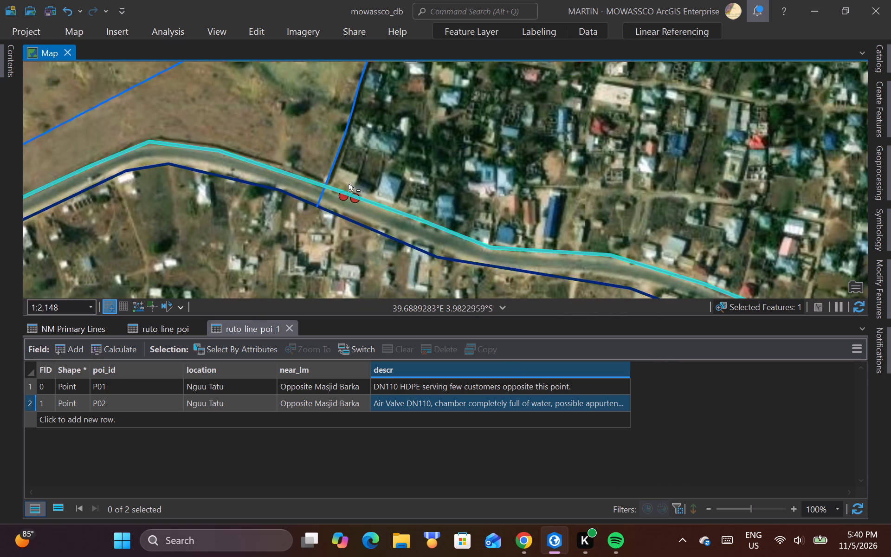
scroll(351, 205, up, 2)
scroll(342, 178, down, 1)
scroll(342, 178, up, 3)
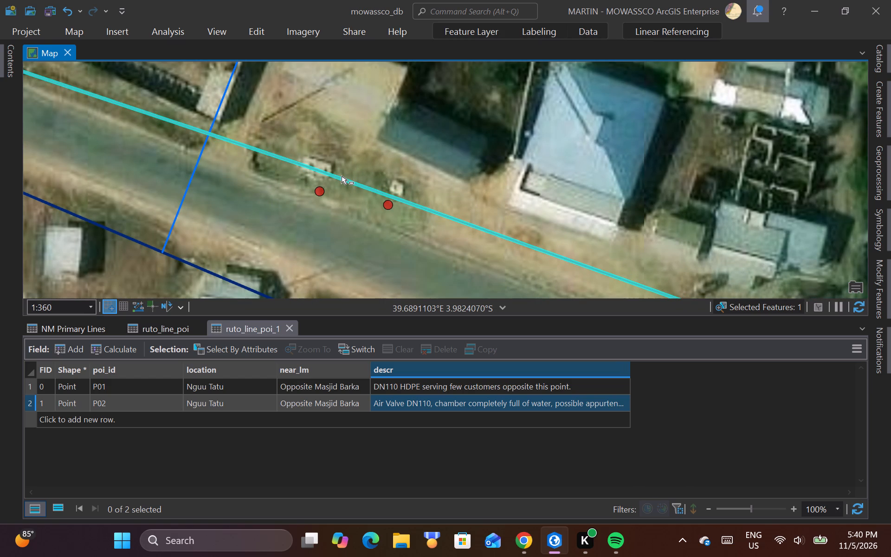
scroll(342, 176, up, 1)
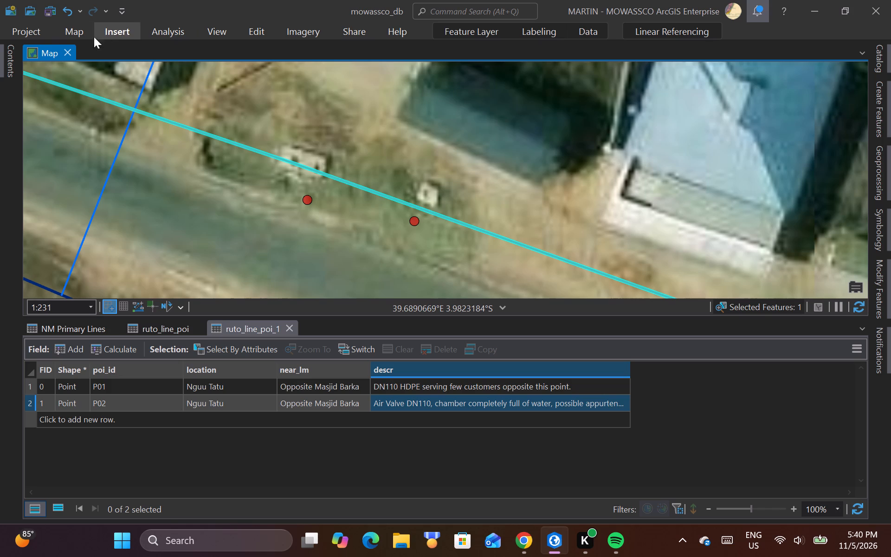
Read the attributes of the ruto_line_poi point nearest the blue pipeline crossing, then close its details.
click(72, 27)
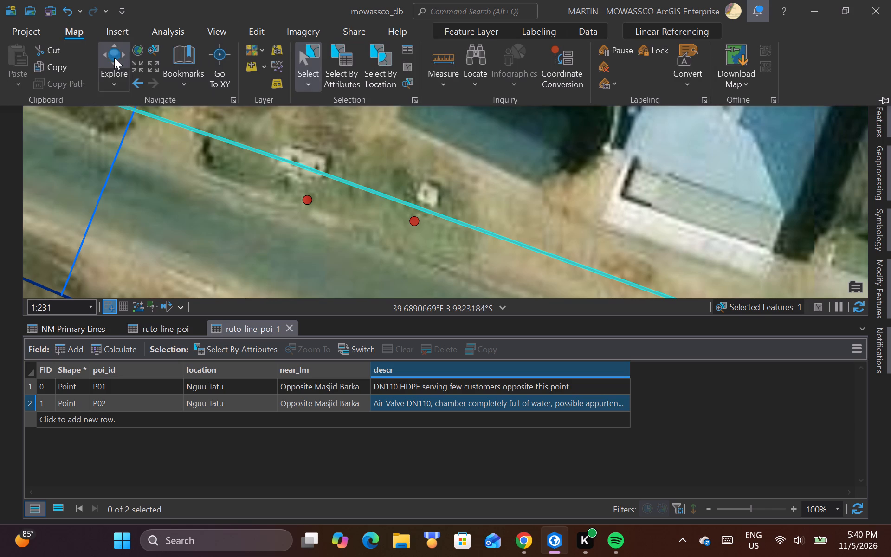
click(114, 58)
click(309, 202)
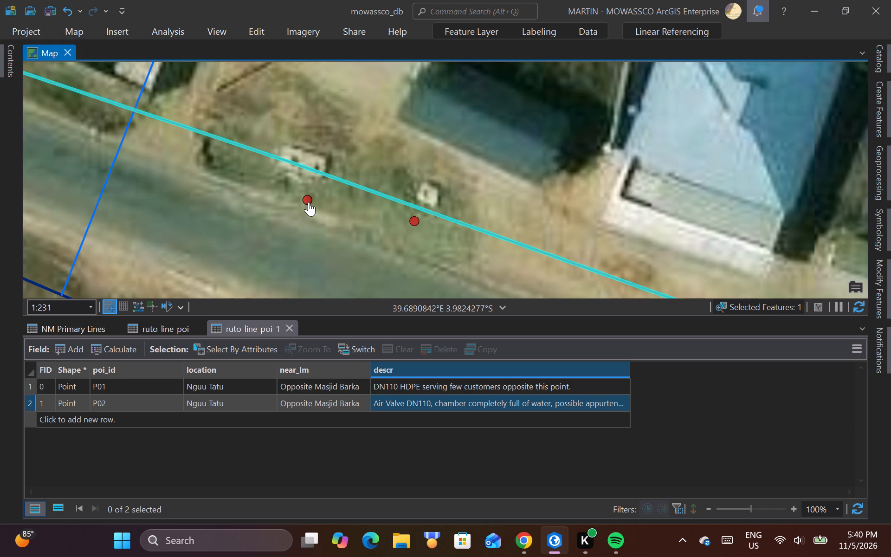
click(308, 201)
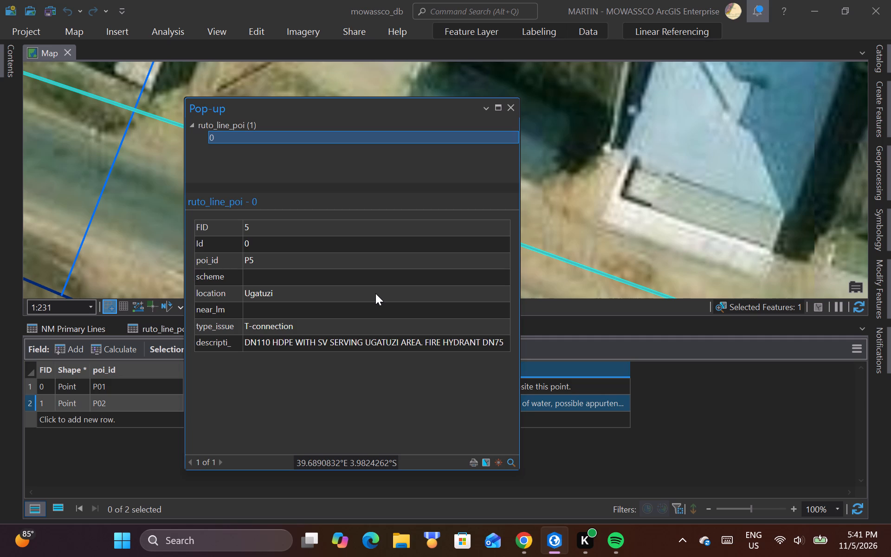
scroll(310, 352, down, 1)
click(513, 110)
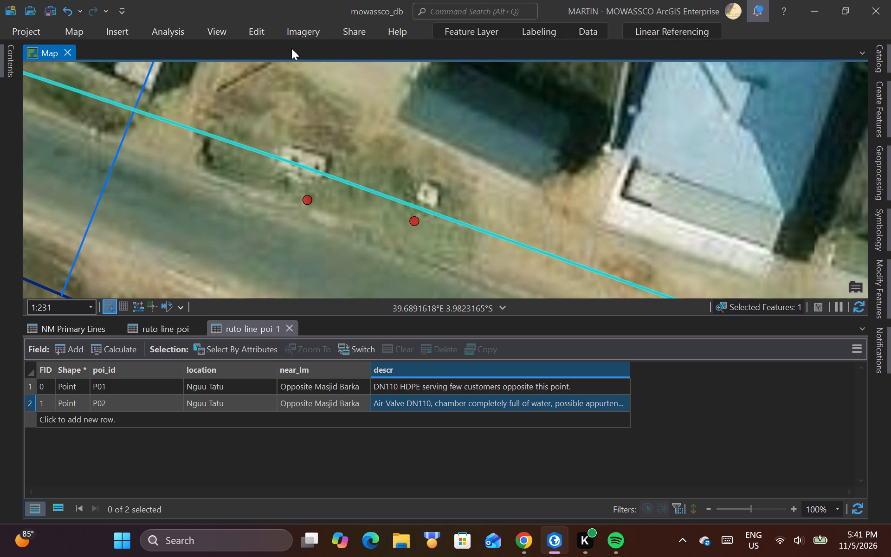
Split the selected ruto_line at the white chamber just north of the ruto_line_poi point nearest the blue pipeline crossing.
click(258, 30)
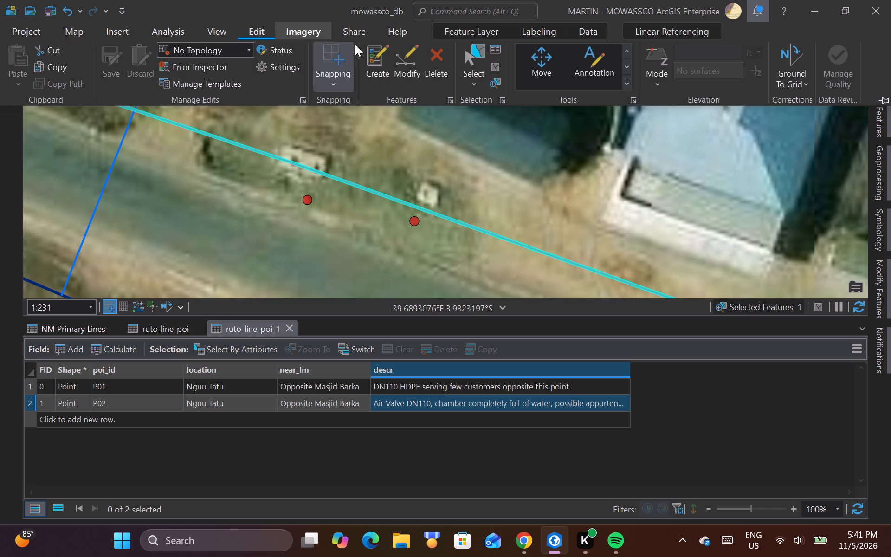
click(411, 67)
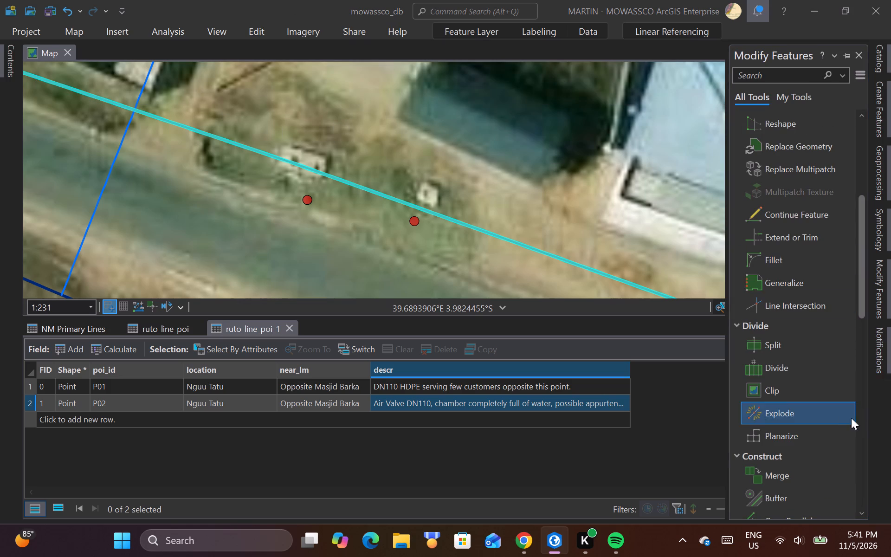
click(783, 345)
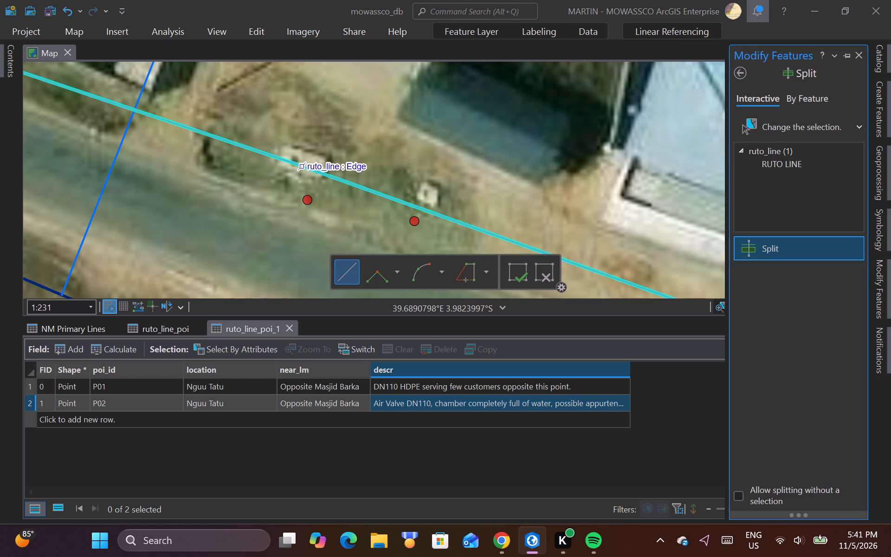
click(300, 165)
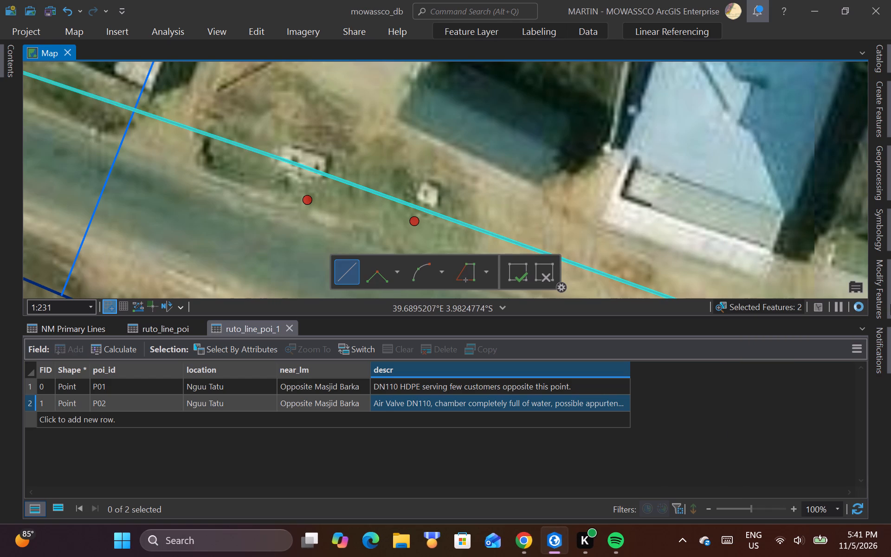
Create a ruto_line_valves point snapped to the new ruto_line endpoint at the white chamber.
click(883, 107)
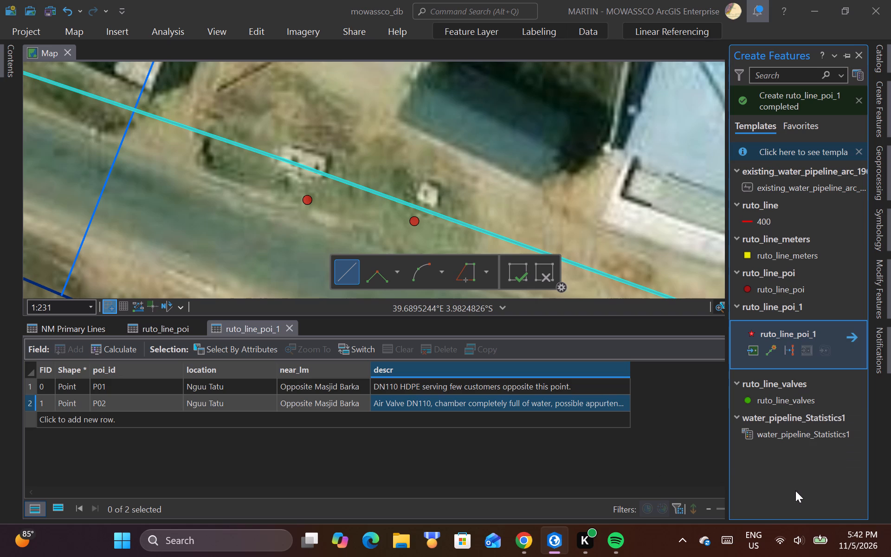
click(793, 408)
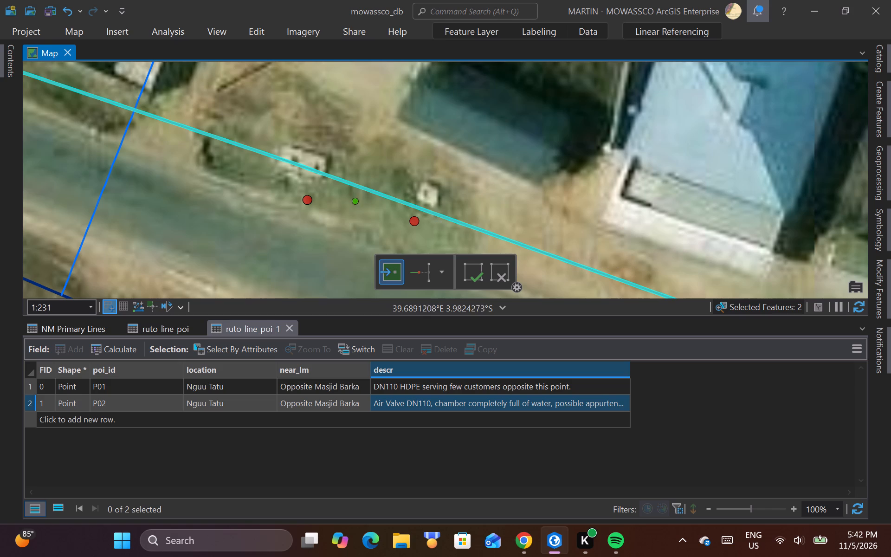
click(300, 167)
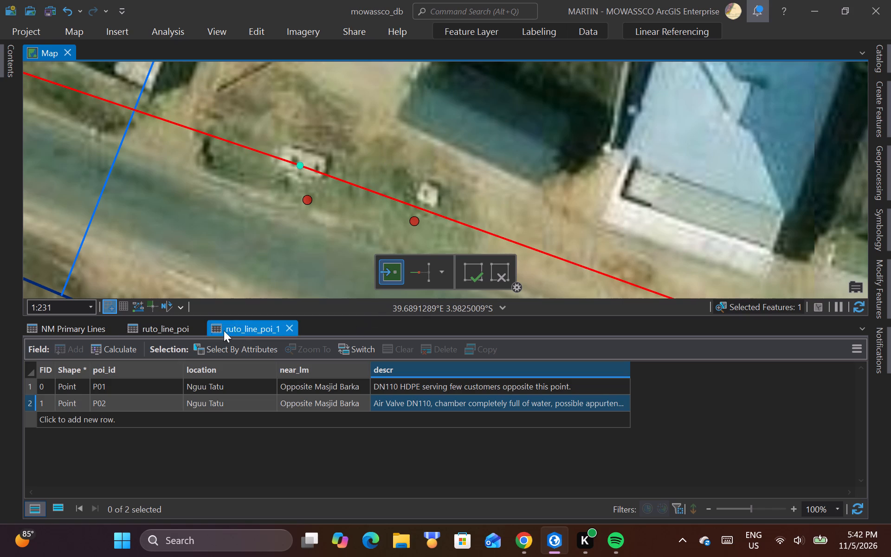
Close the NM Primary Lines and ruto_line_poi attribute tables.
click(115, 330)
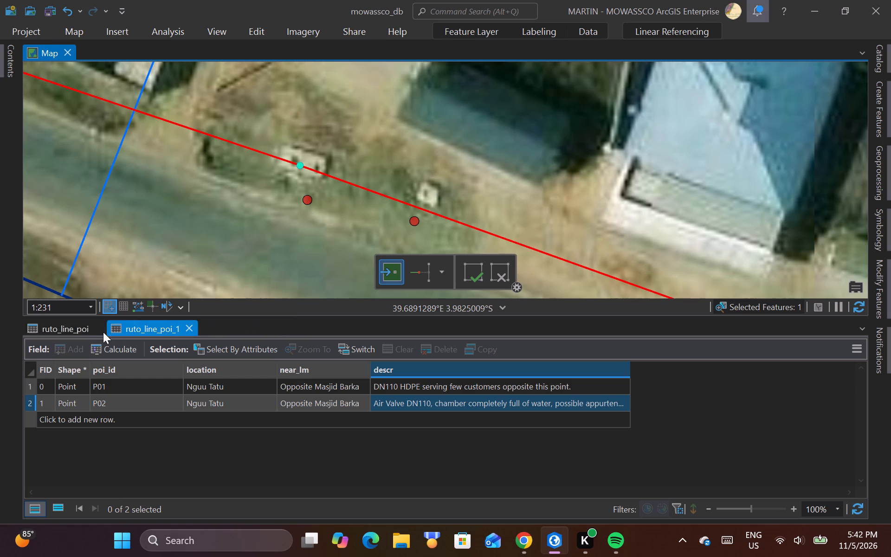
click(96, 329)
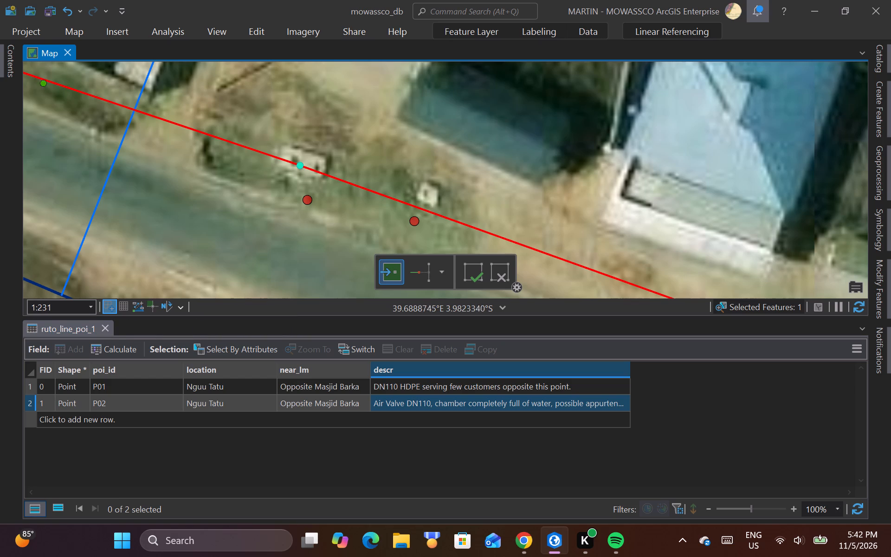
In the ruto_line_valves attribute table, set the new valve point's type to Fire Hydrant and its diameter to 75.
click(6, 66)
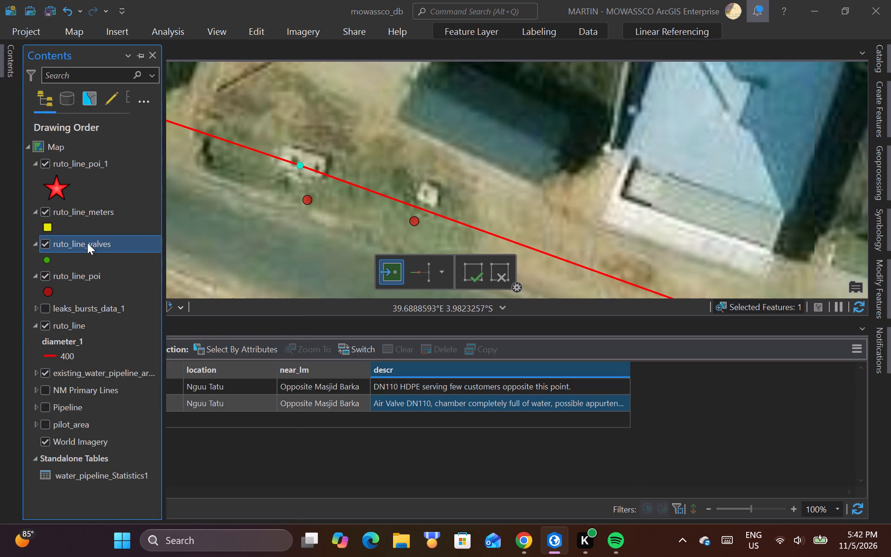
right_click(89, 240)
click(170, 93)
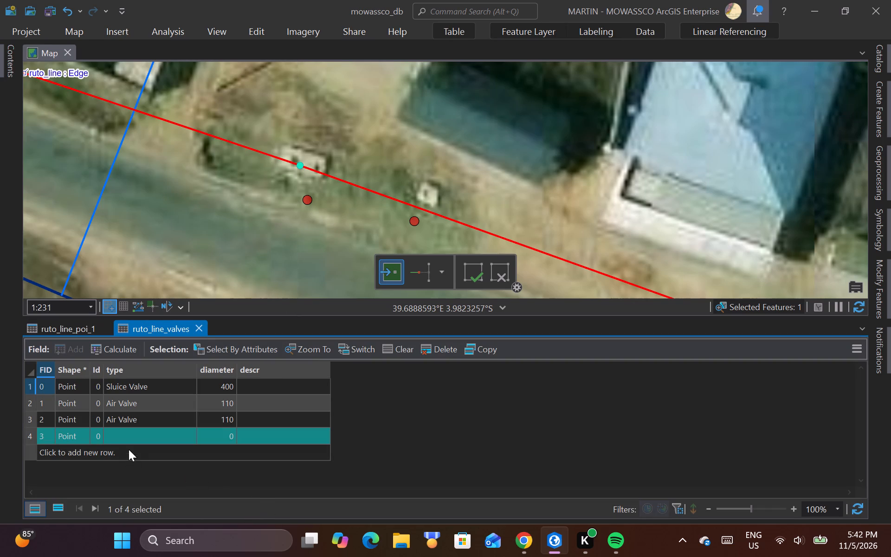
double_click(135, 438)
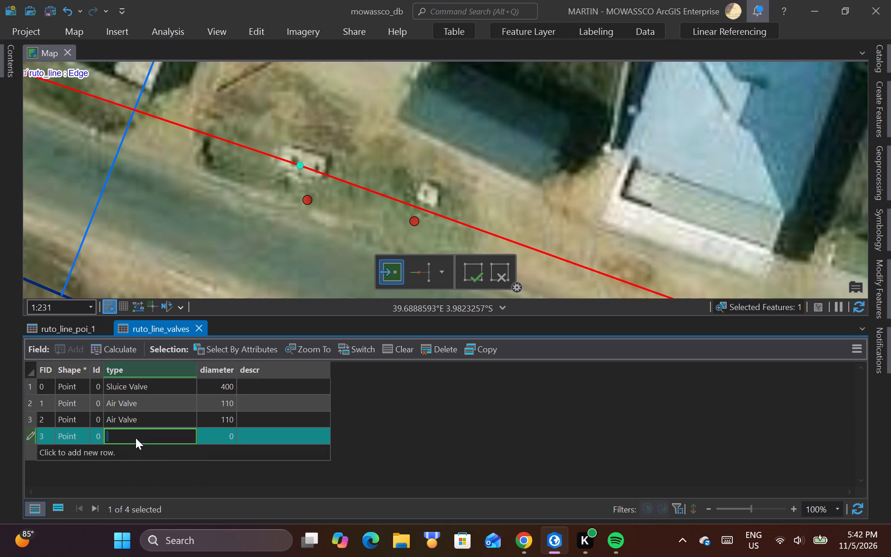
text(ire)
key(space)
text(nt)
click(218, 435)
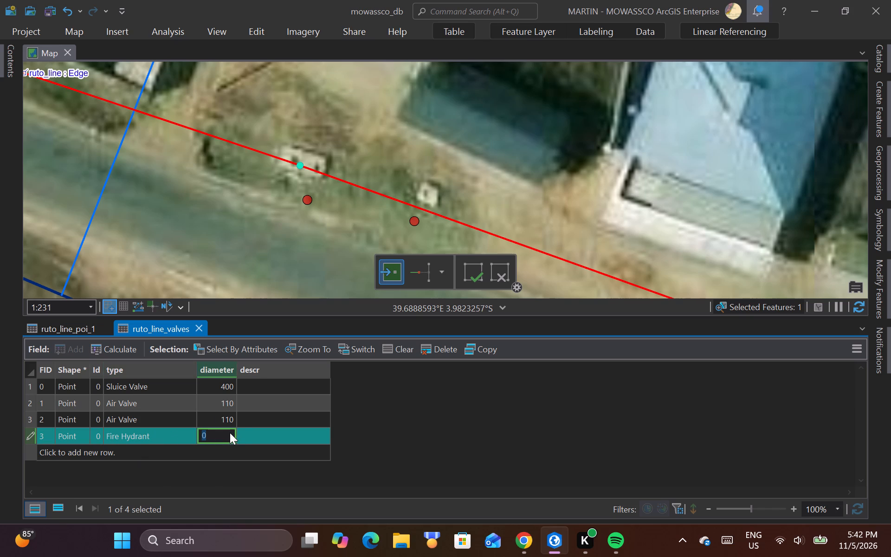
text(75)
click(268, 434)
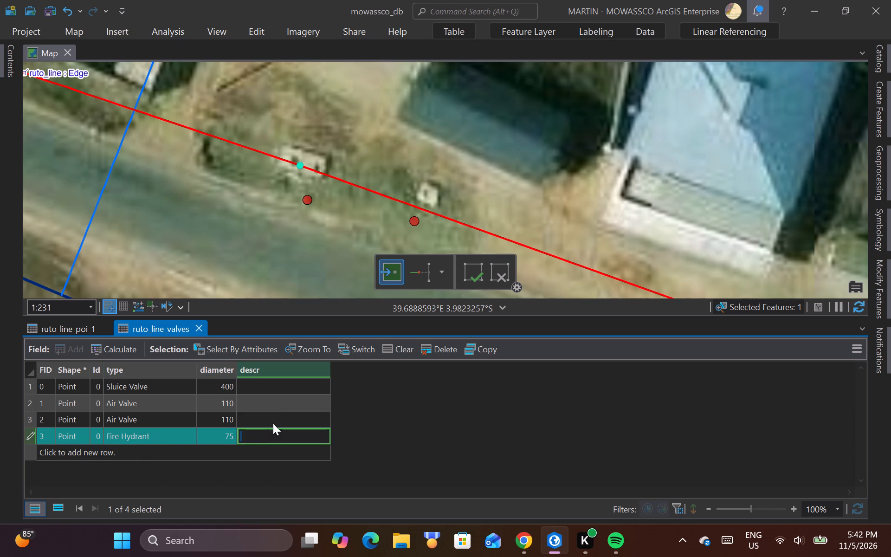
click(275, 417)
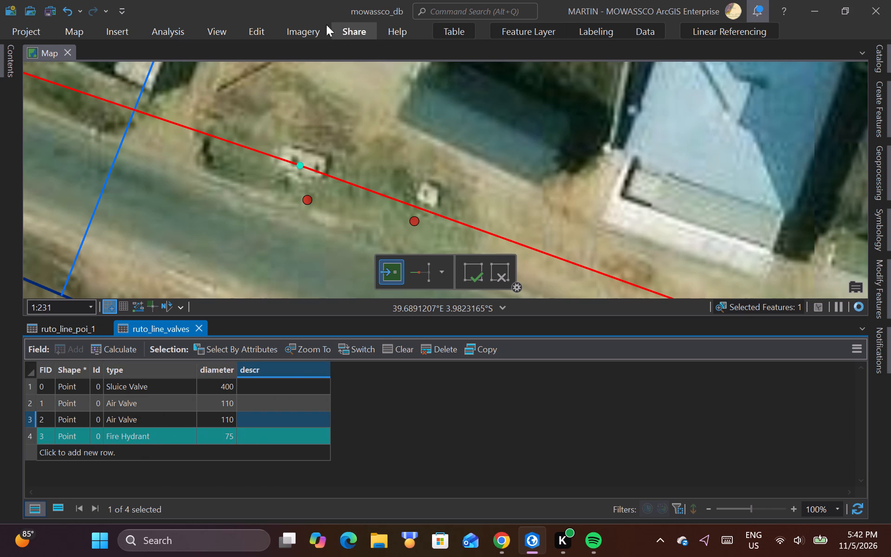
Save the pending edits.
click(245, 29)
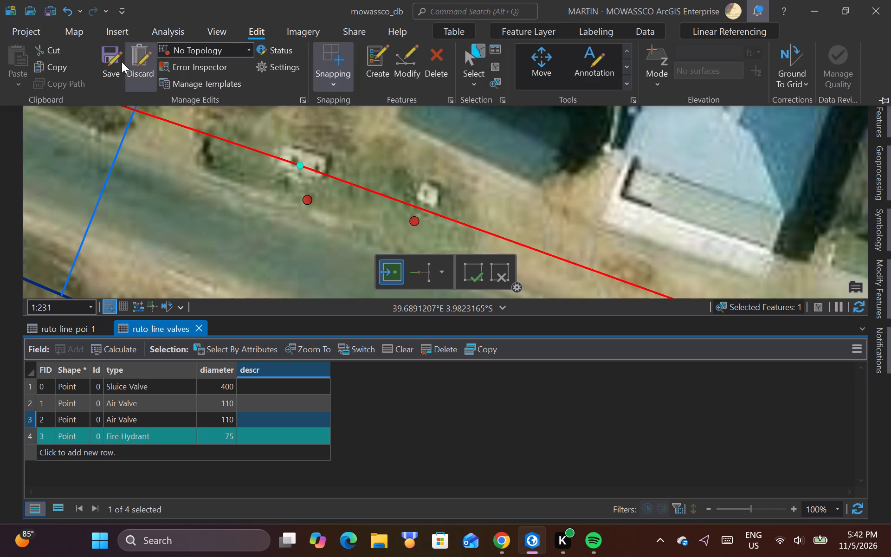
click(108, 66)
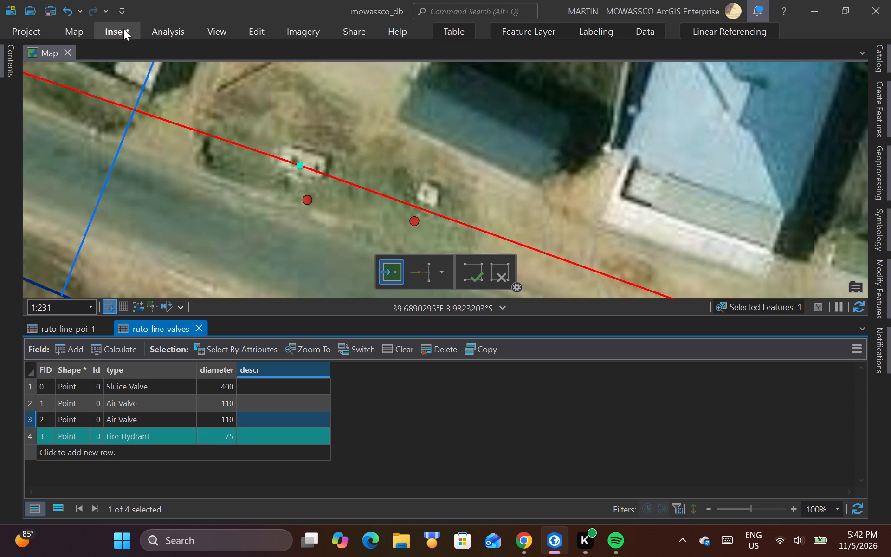
Read the attributes of the ruto_line_poi point just south of the Fire Hydrant chamber, then close its details.
click(84, 29)
click(116, 49)
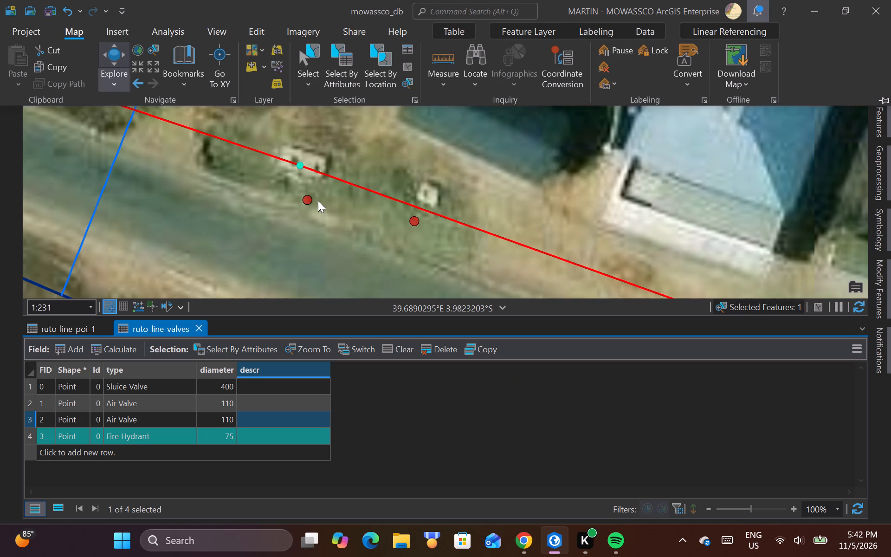
click(307, 202)
click(307, 202)
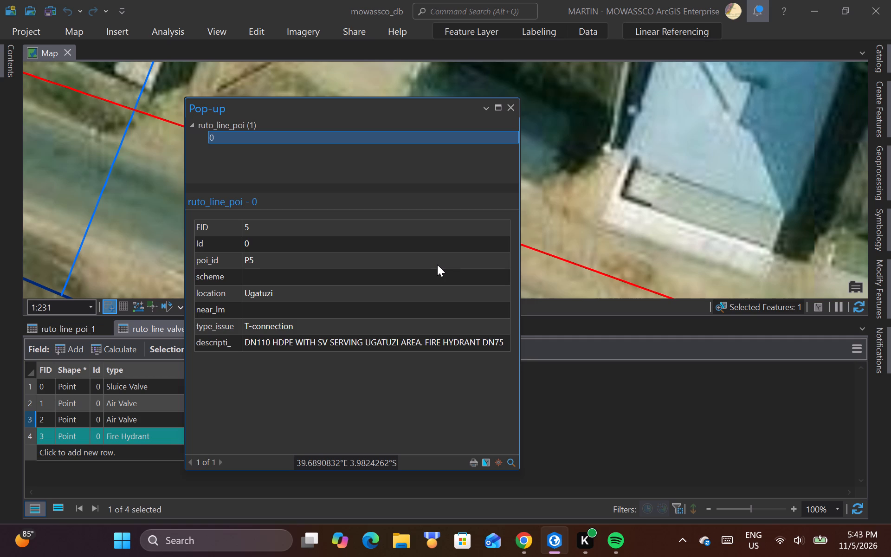
click(512, 104)
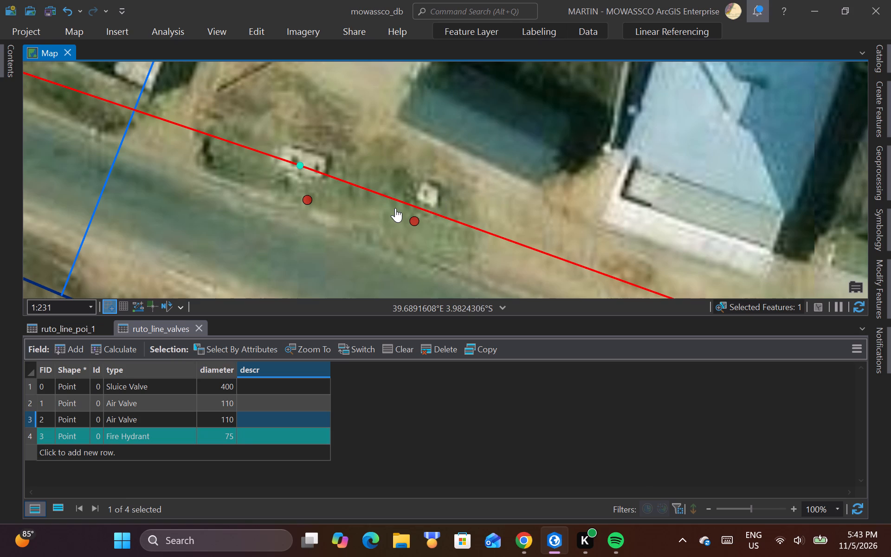
Examine how the existing ruto_line_poi_1 stars and valve points are placed along the western stretch of ruto_line.
scroll(402, 217, down, 8)
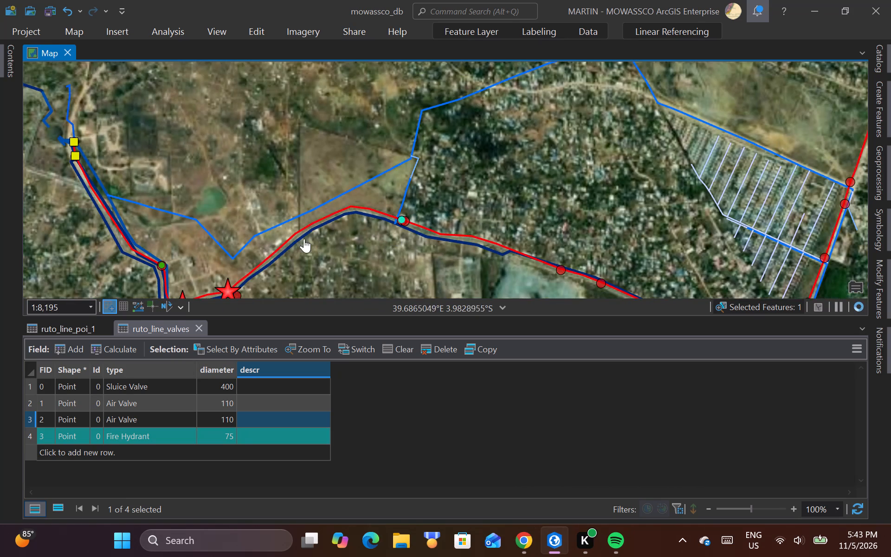
scroll(296, 232, down, 2)
scroll(270, 248, up, 6)
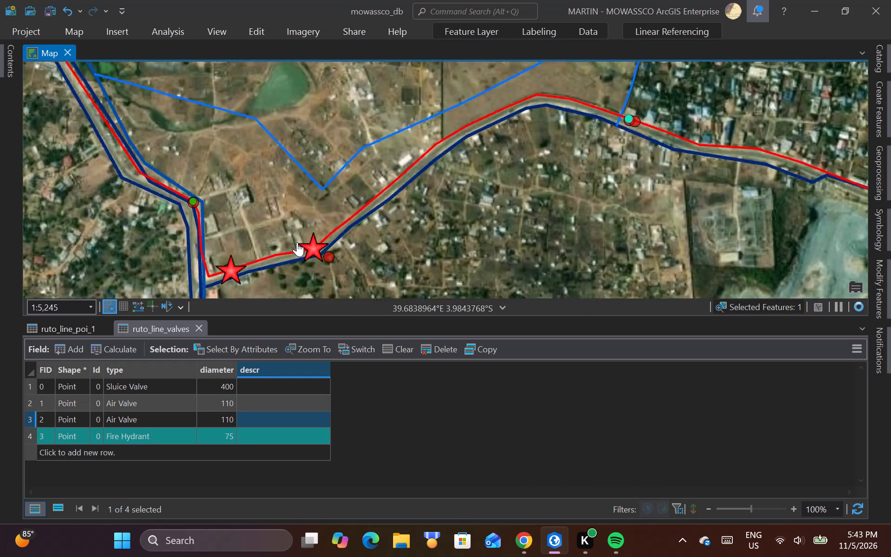
scroll(339, 263, up, 3)
scroll(384, 236, up, 3)
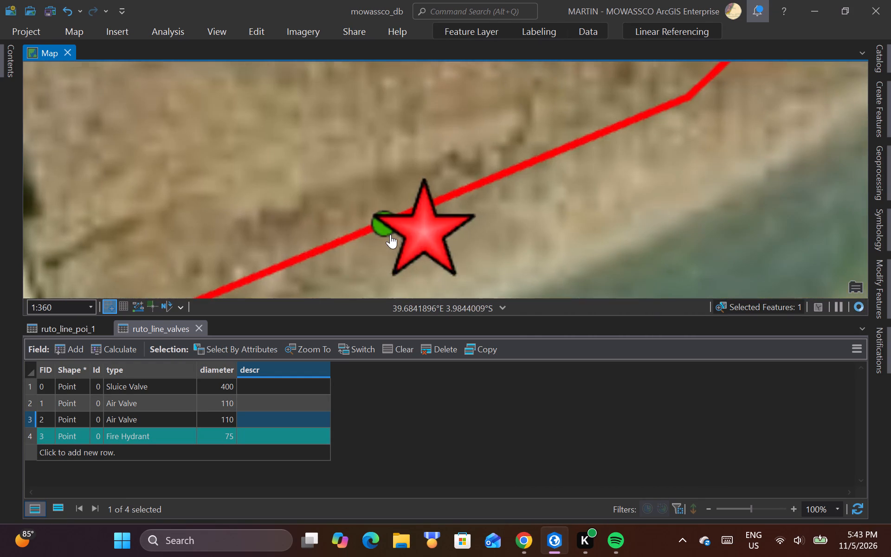
scroll(395, 240, down, 6)
scroll(316, 225, down, 2)
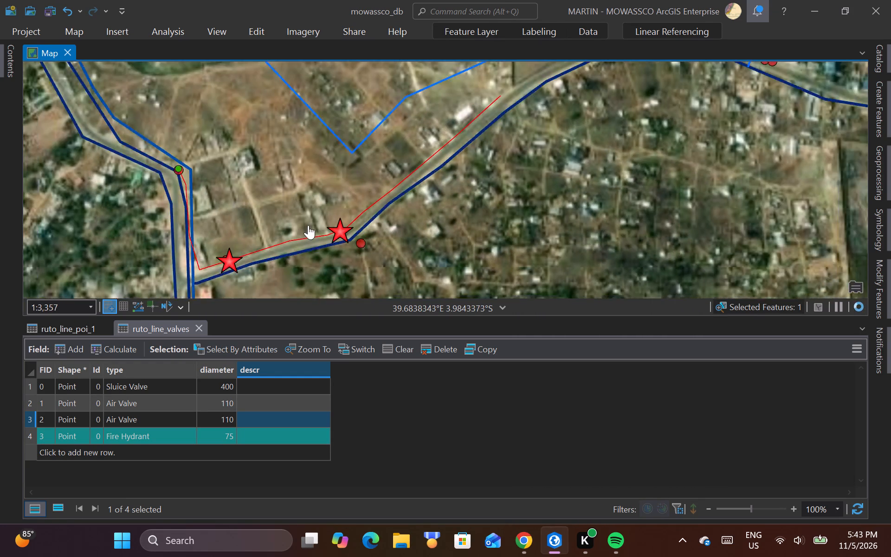
scroll(308, 225, down, 2)
Create a ruto_line_poi_1 point beside the Fire Hydrant chamber, between the hydrant valve and the ruto_line_poi point just south of it.
scroll(475, 163, up, 2)
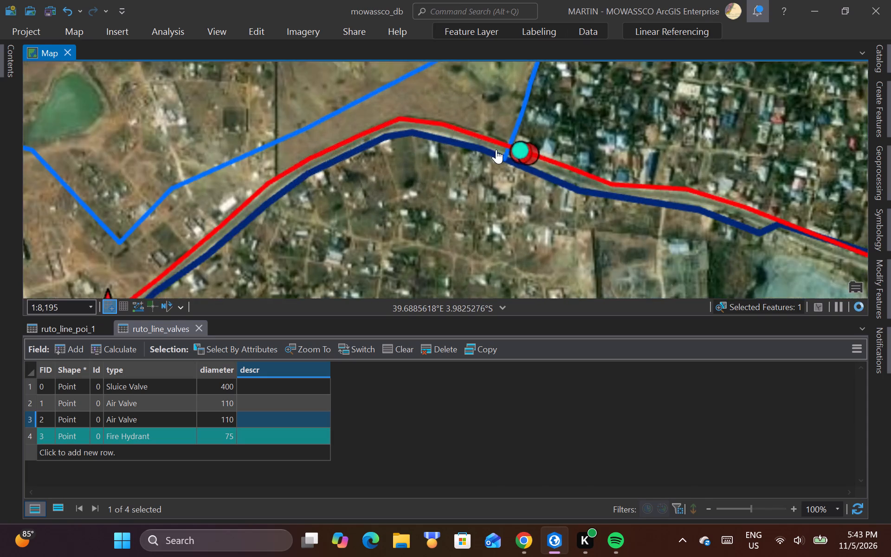
scroll(523, 149, up, 7)
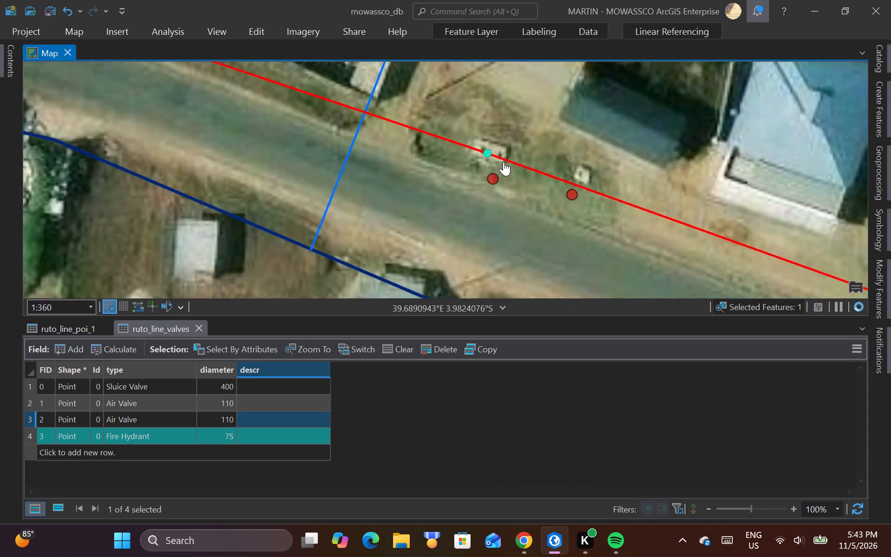
scroll(471, 170, down, 1)
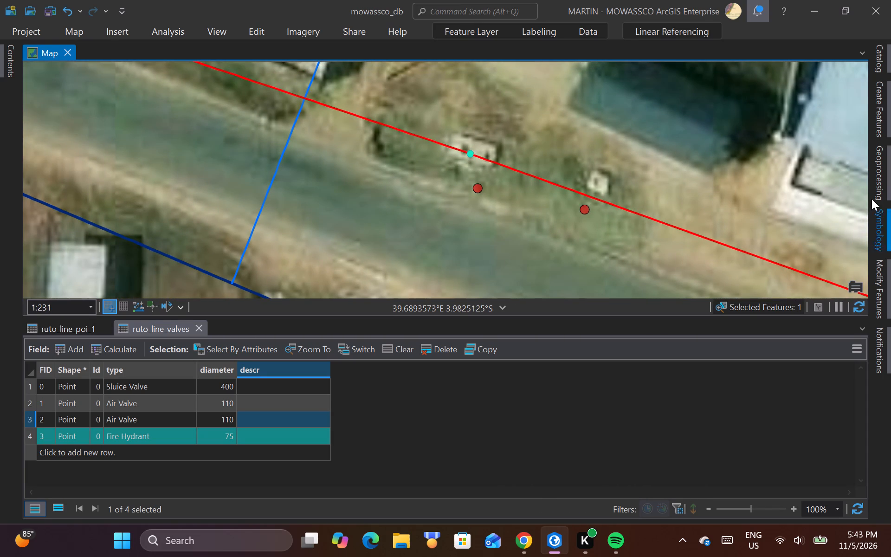
click(882, 115)
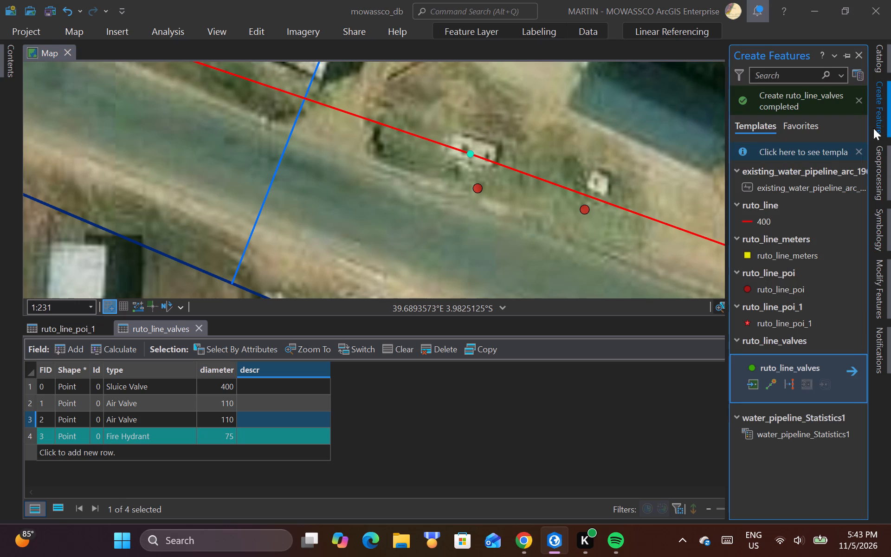
click(745, 325)
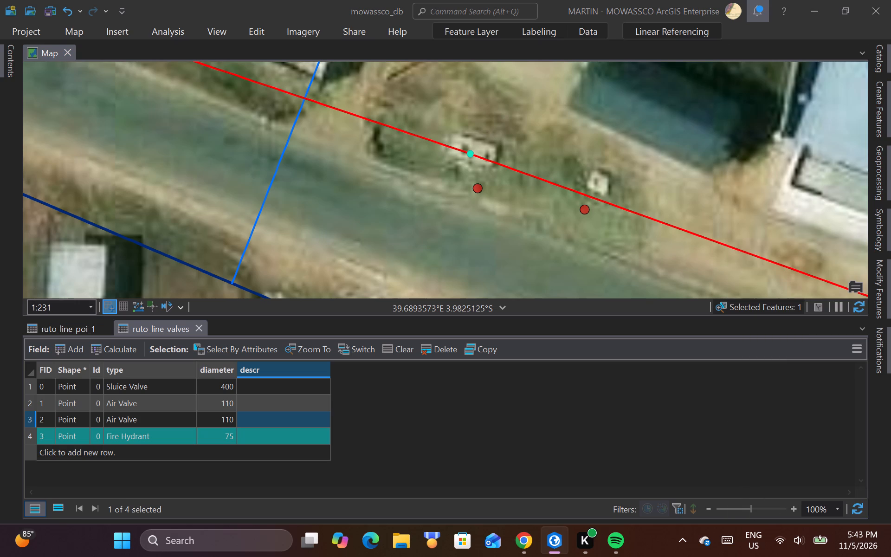
scroll(515, 178, up, 1)
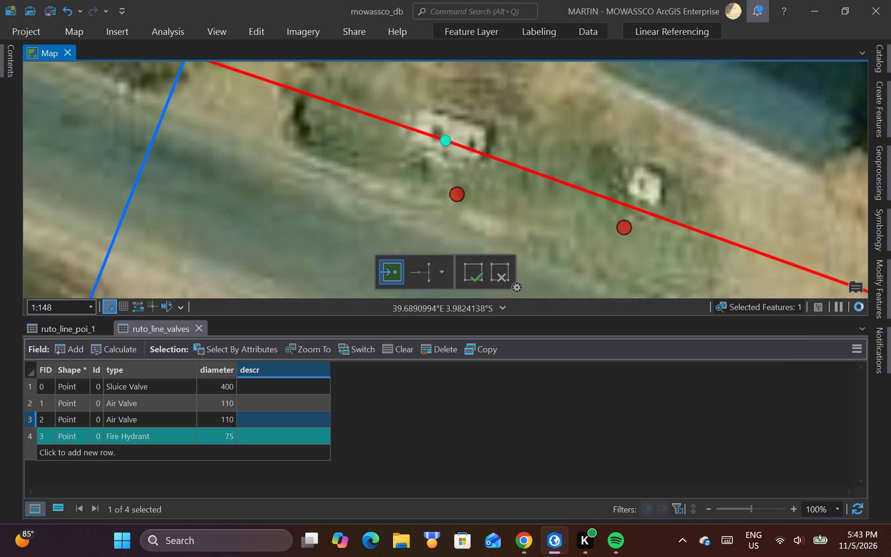
scroll(484, 193, down, 2)
scroll(471, 182, up, 2)
scroll(476, 177, down, 1)
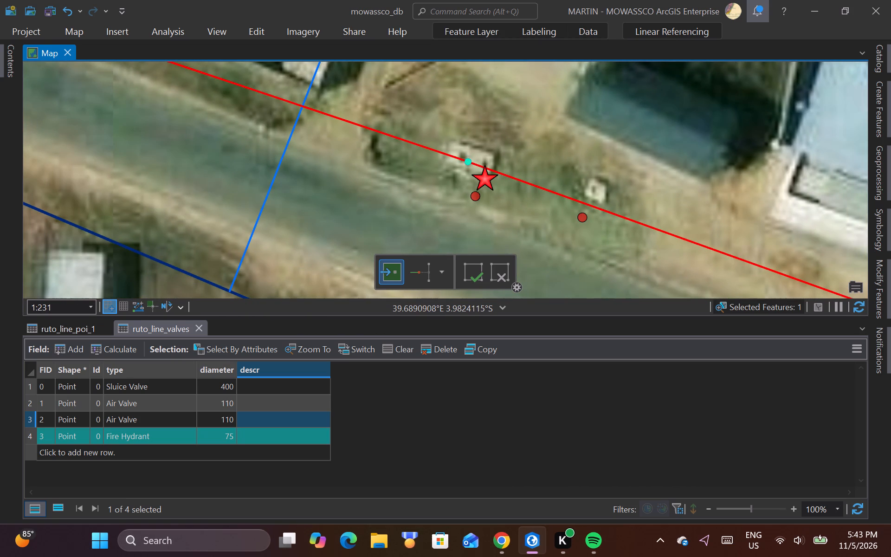
click(483, 177)
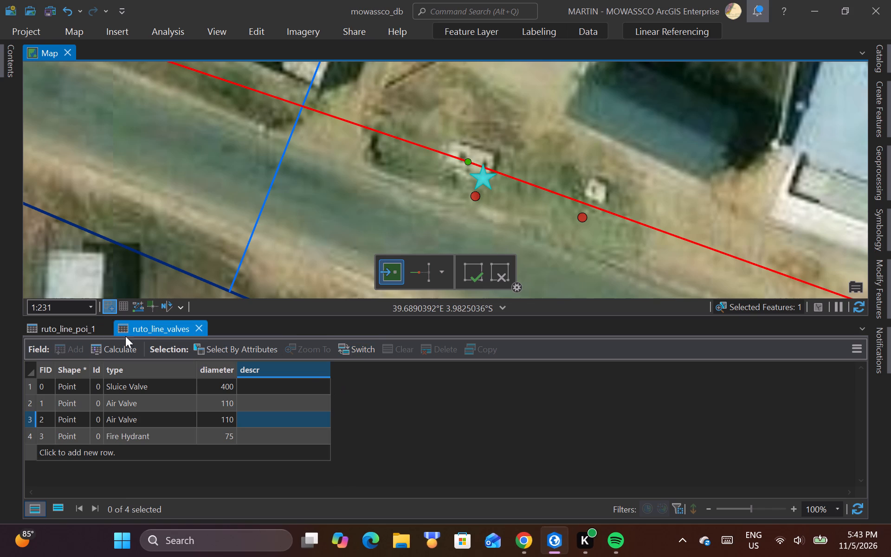
In the ruto_line_poi_1 attribute table, enter poi_id P03 and location Nguu Tatu for the new point.
click(69, 332)
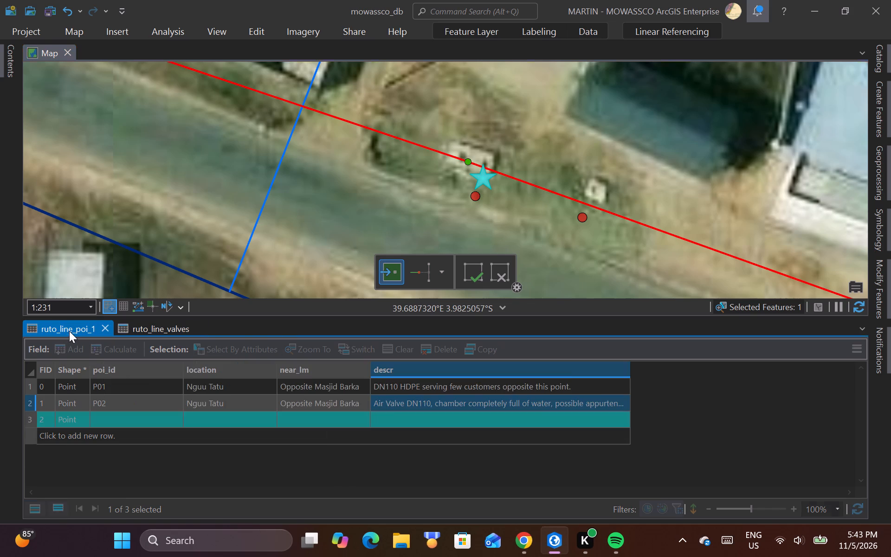
double_click(110, 419)
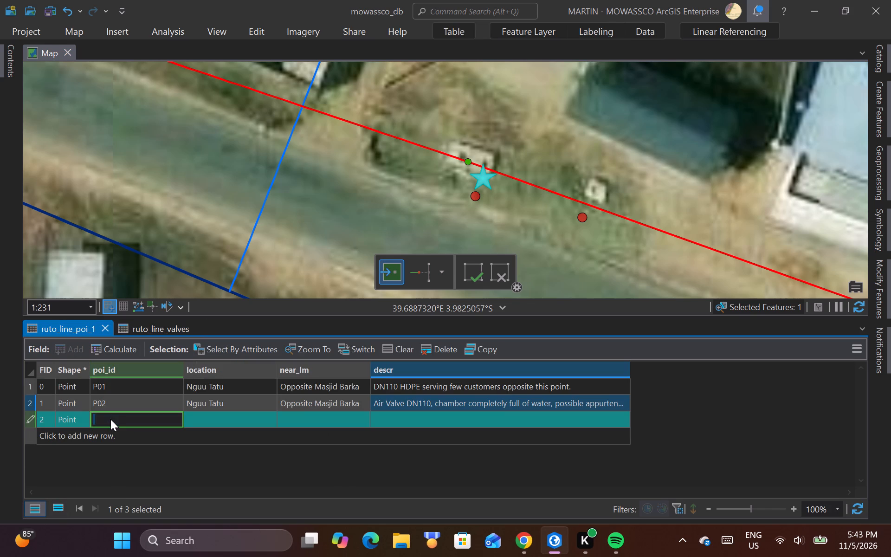
key(BackSpace)
text(p03)
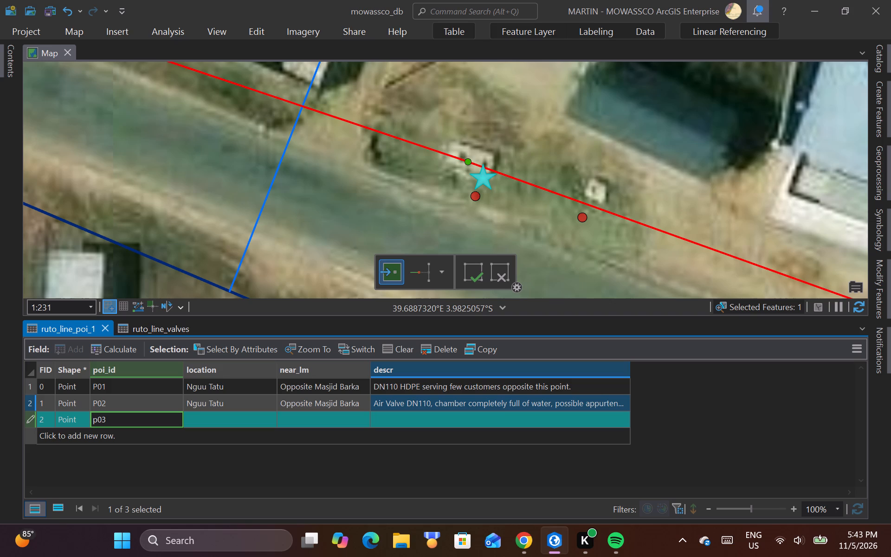
key(BackSpace)
key(BackSpace)
key(BackSpace)
text(P03)
triple_click(220, 421)
key(BackSpace)
key(BackSpace)
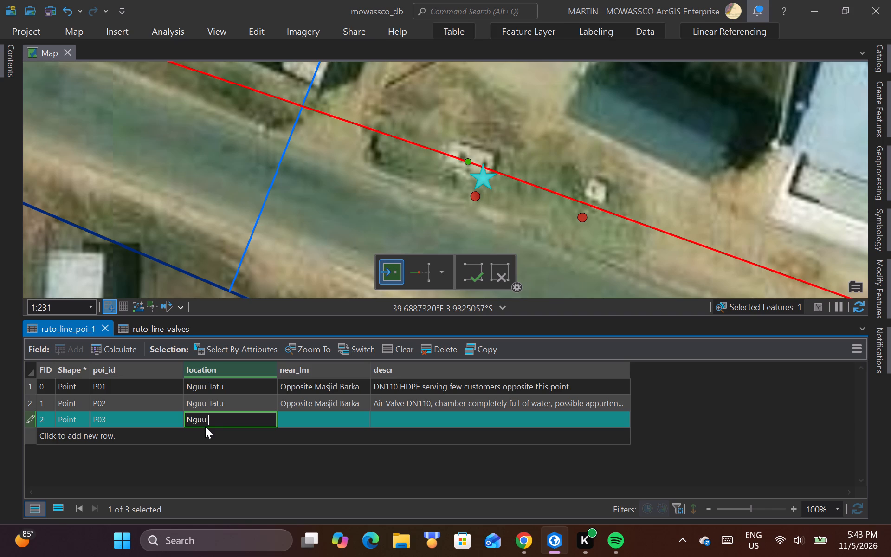
key(BackSpace)
Reopen the attributes of the ruto_line_poi point just south of the Fire Hydrant chamber to check its location and description.
click(76, 32)
click(110, 55)
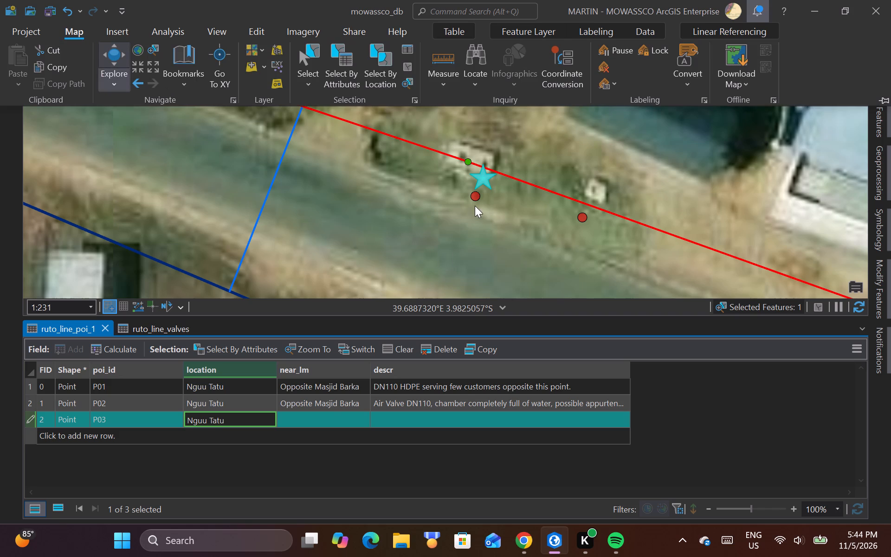
click(475, 197)
click(475, 197)
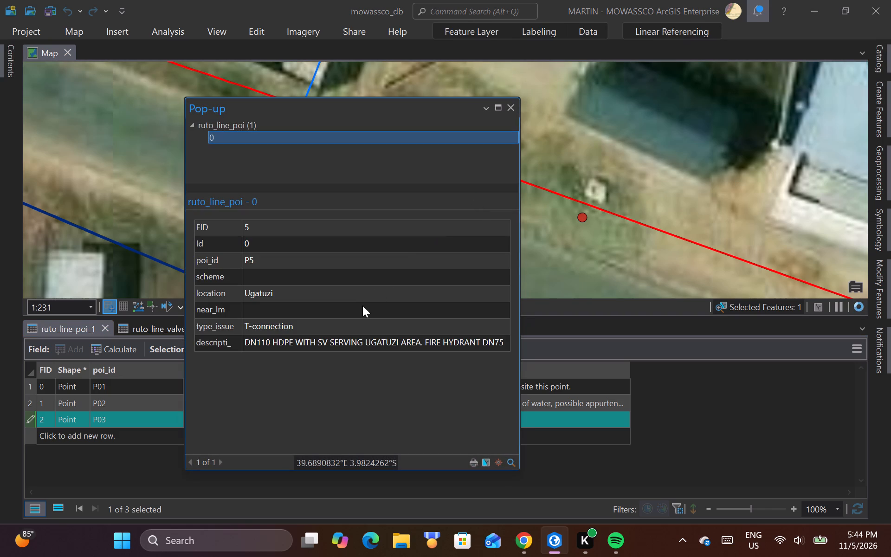
Set near_lm of the P03 record in ruto_line_poi_1 to Ugatuzi Lane 14.
click(512, 110)
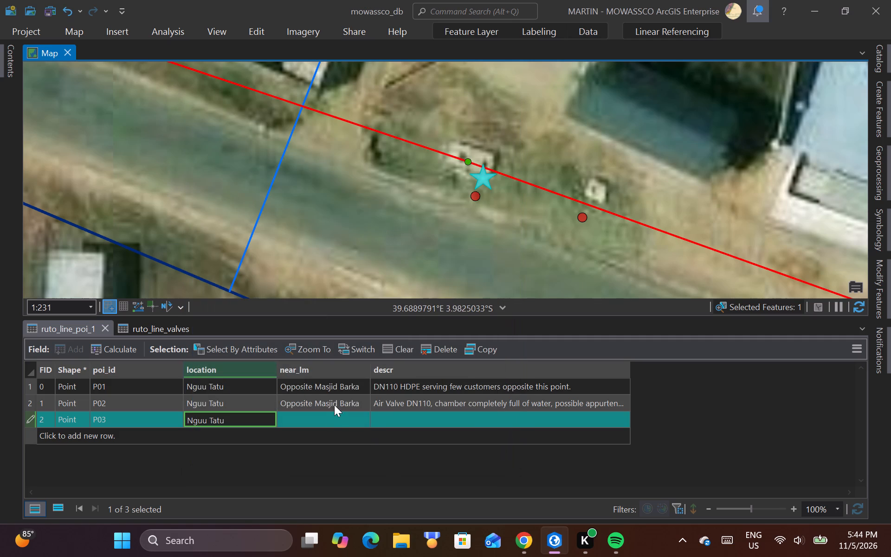
double_click(332, 419)
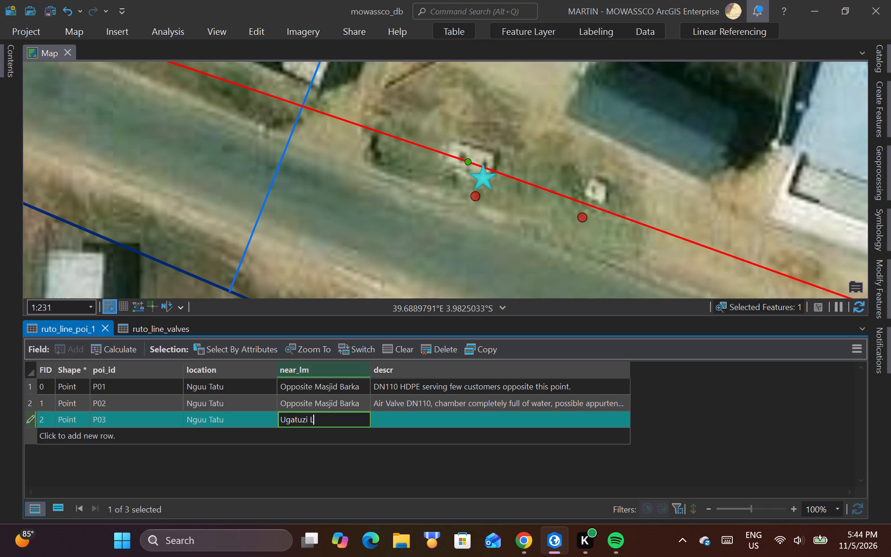
text(14)
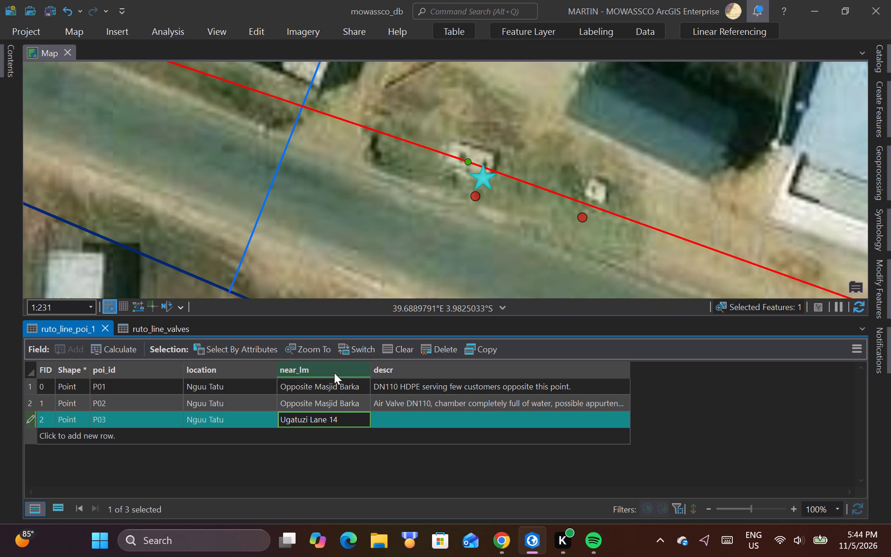
Enter the P03 description "DN110 HDPE serving Ugatuzi Area.", rechecking the attributes of the ruto_line_poi point just south of the star.
click(398, 418)
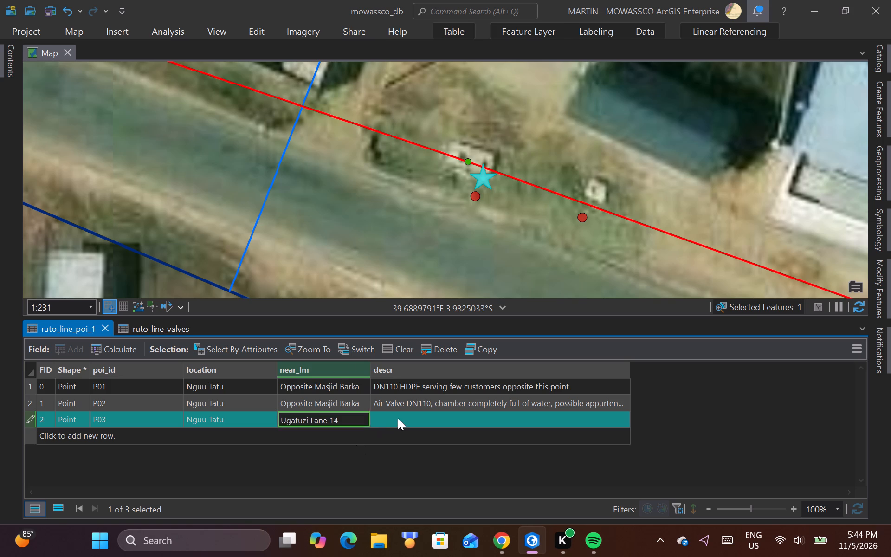
key(BackSpace)
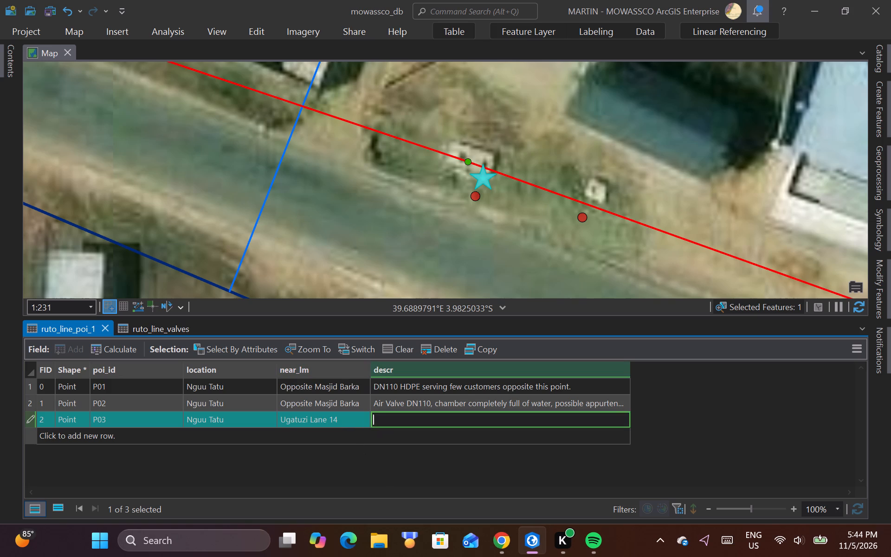
key(BackSpace)
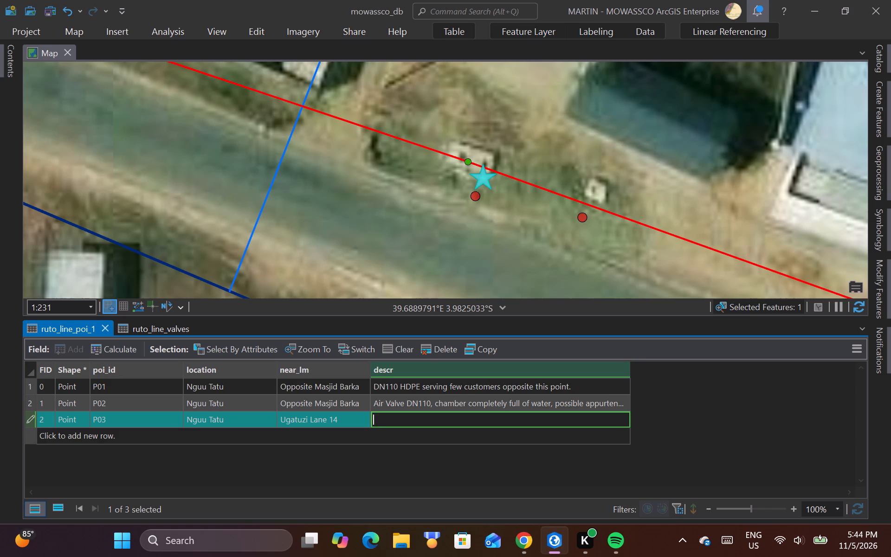
text(DN)
text(110)
click(476, 196)
click(476, 196)
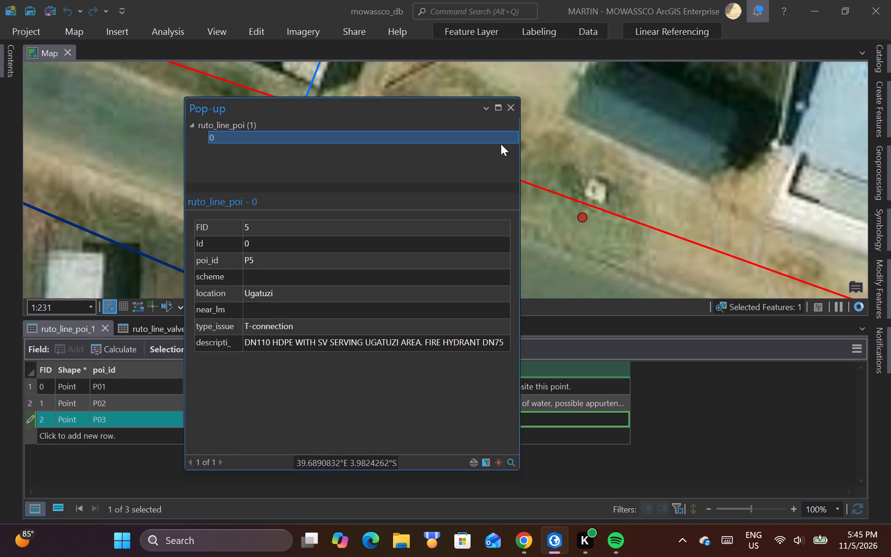
click(512, 112)
click(427, 414)
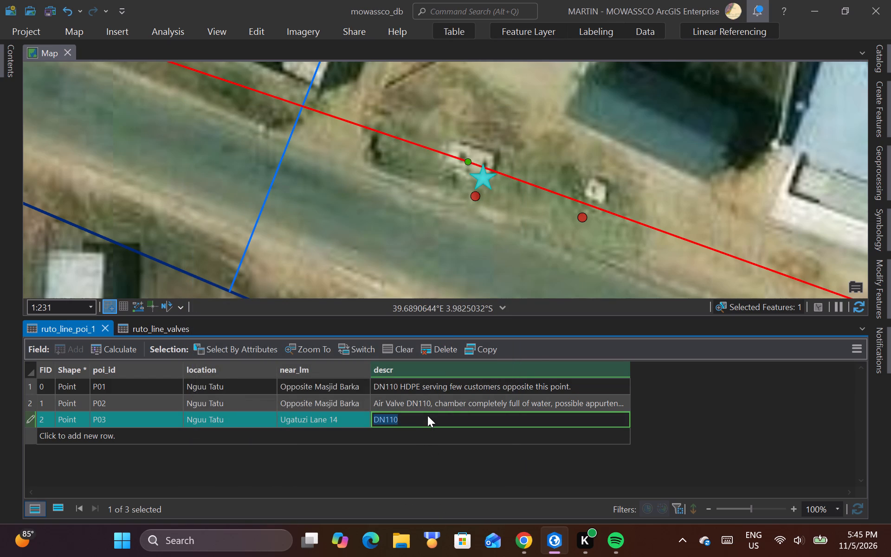
click(427, 415)
key(space)
text(HD)
text(PE)
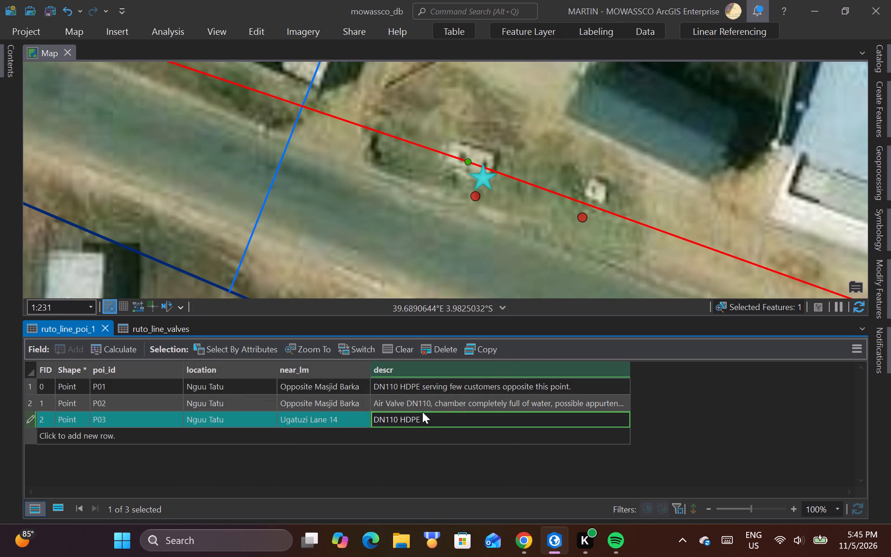
key(space)
text(serving)
key(space)
text(gatuzi)
key(space)
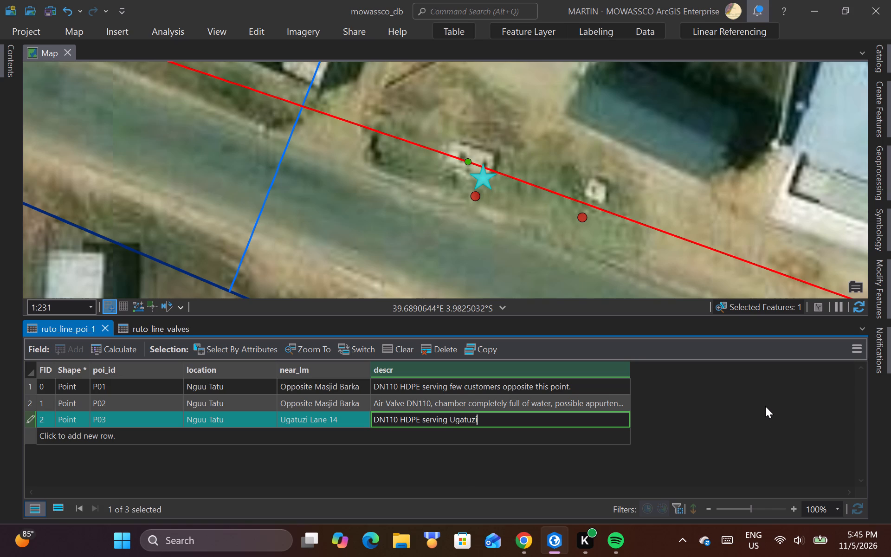
text(rea)
key(space)
key(BackSpace)
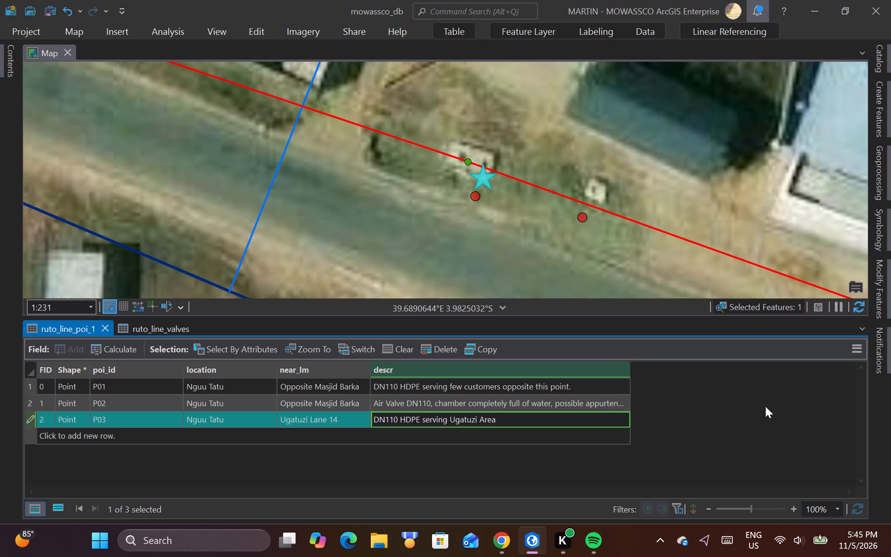
key(period)
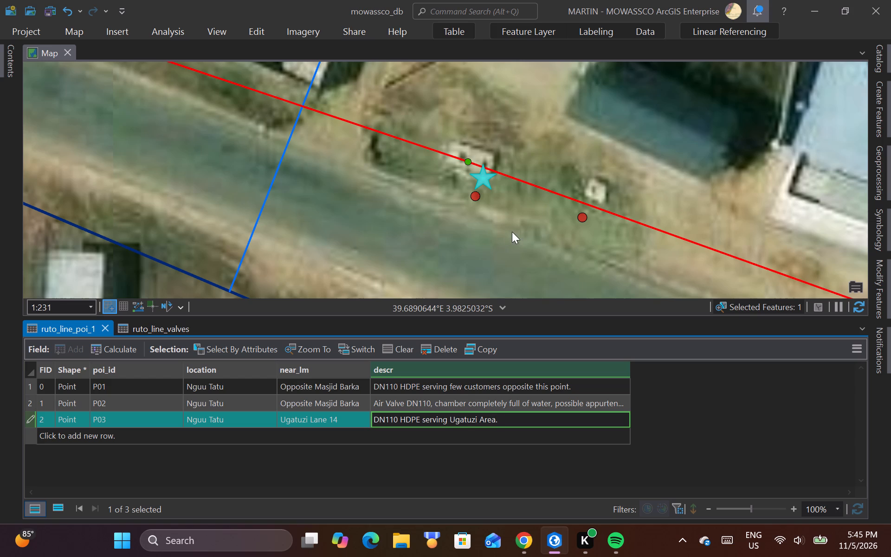
Check the attributes of the next ruto_line_poi point east of the Fire Hydrant chamber, beside the small white structure.
scroll(406, 195, down, 3)
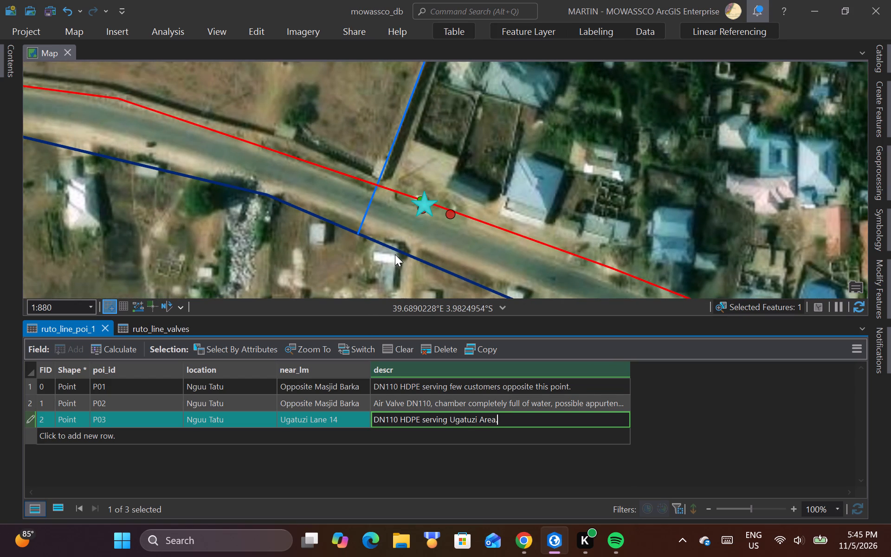
scroll(445, 231, up, 2)
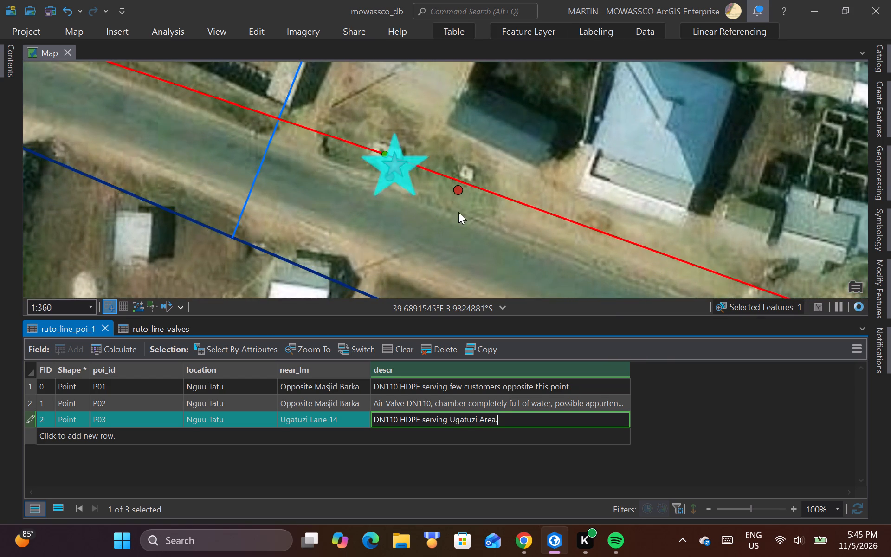
scroll(461, 203, up, 2)
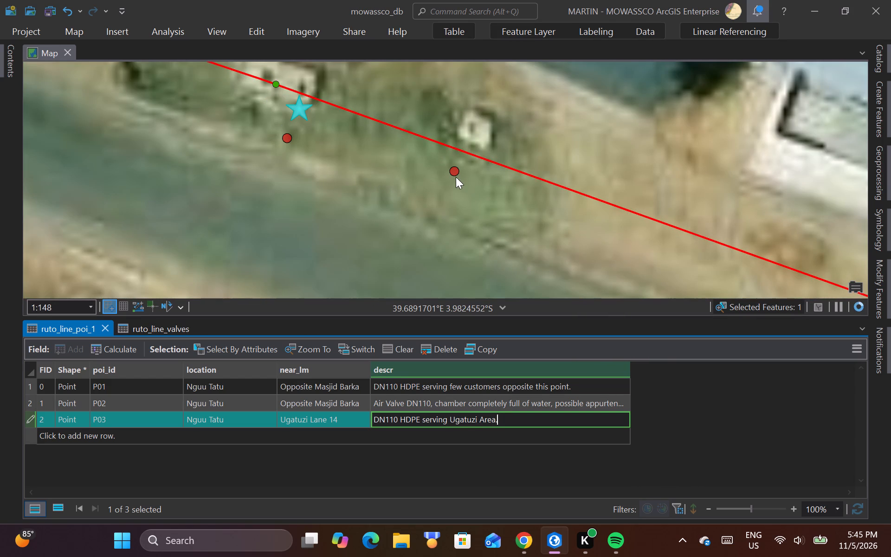
click(454, 173)
click(454, 173)
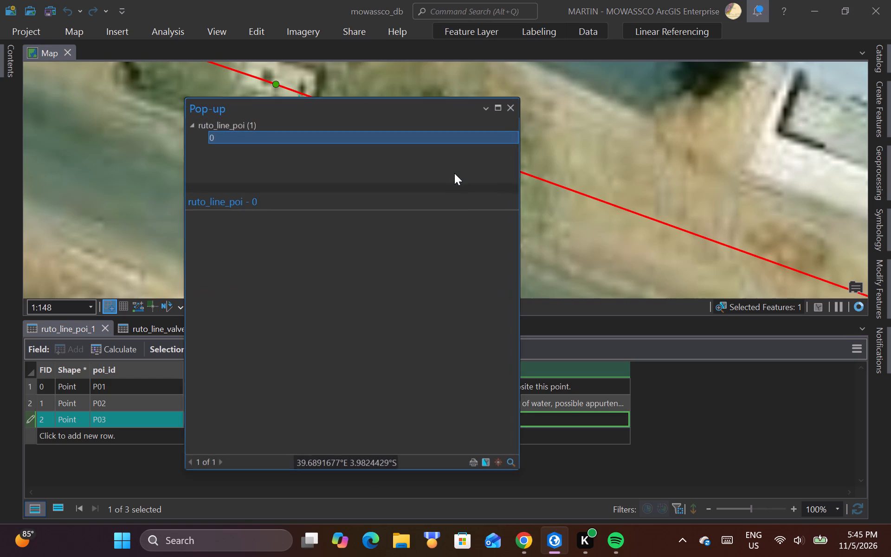
click(512, 105)
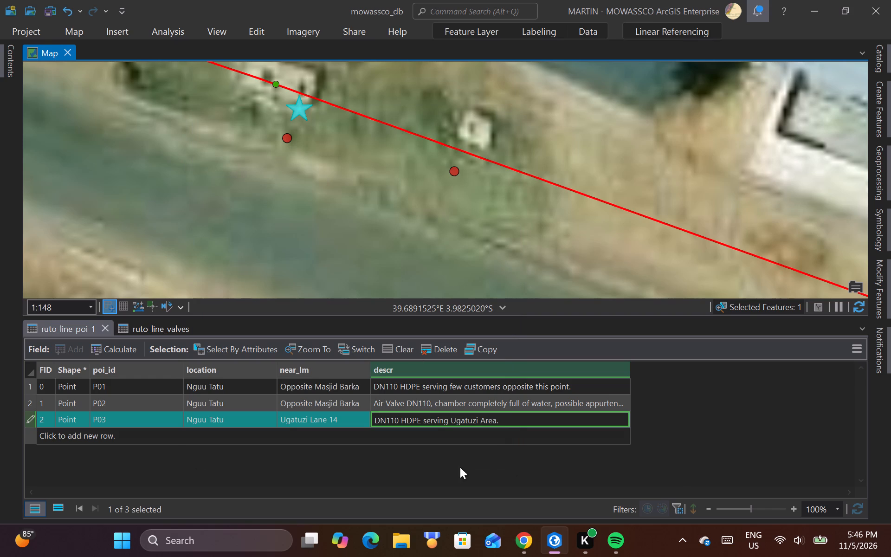
Extend the P03 description with "Bulk Meter DN100 installed" after the Ugatuzi Area sentence.
double_click(521, 419)
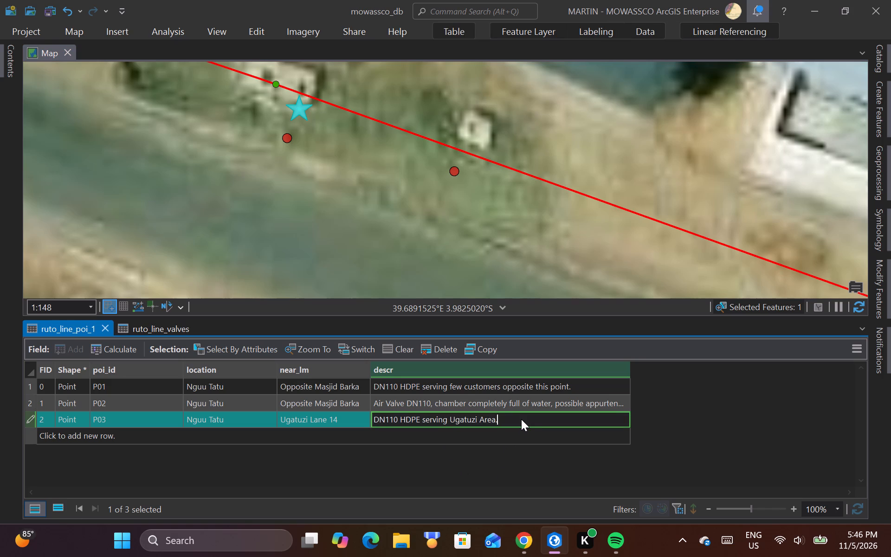
key(space)
text(lk)
key(space)
text(eter)
key(space)
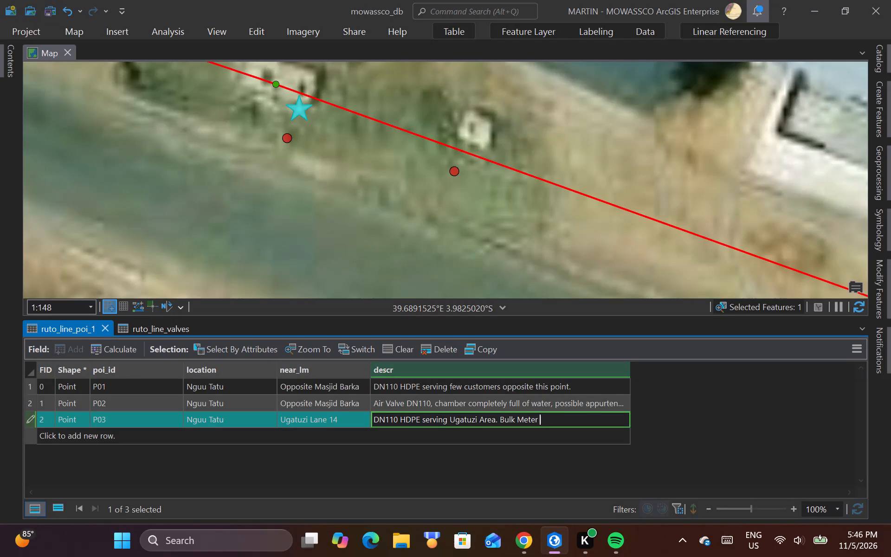
key(BackSpace)
key(BackSpace)
key(BackSpace)
key(BackSpace)
key(BackSpace)
key(BackSpace)
key(BackSpace)
key(BackSpace)
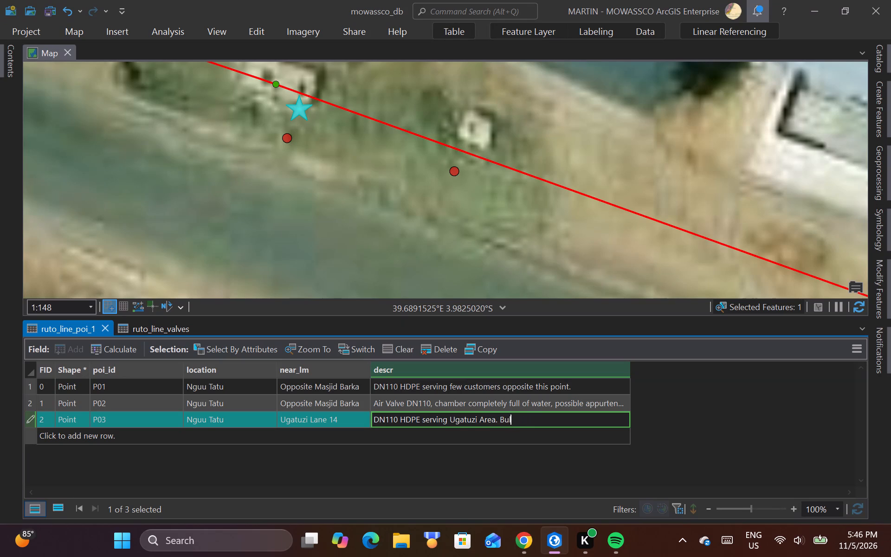
key(BackSpace)
key(BackSpace)
key(BackSpace)
text(eter)
key(space)
text(DN)
key(space)
text(100)
key(space)
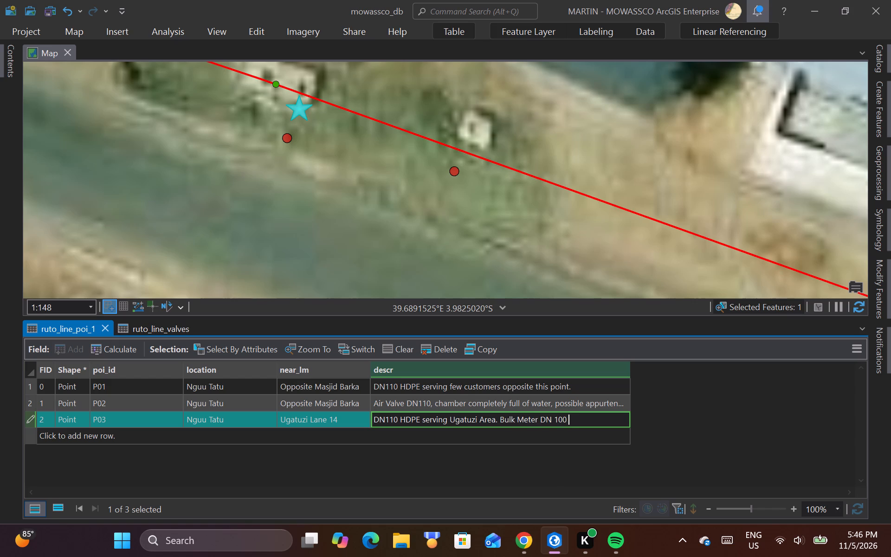
key(BackSpace)
key(BackSpace)
key(BackSpace)
key(BackSpace)
key(BackSpace)
text(100)
key(space)
text(installed)
Save the pending edits to the ruto_line_poi_1 records.
click(251, 26)
click(252, 30)
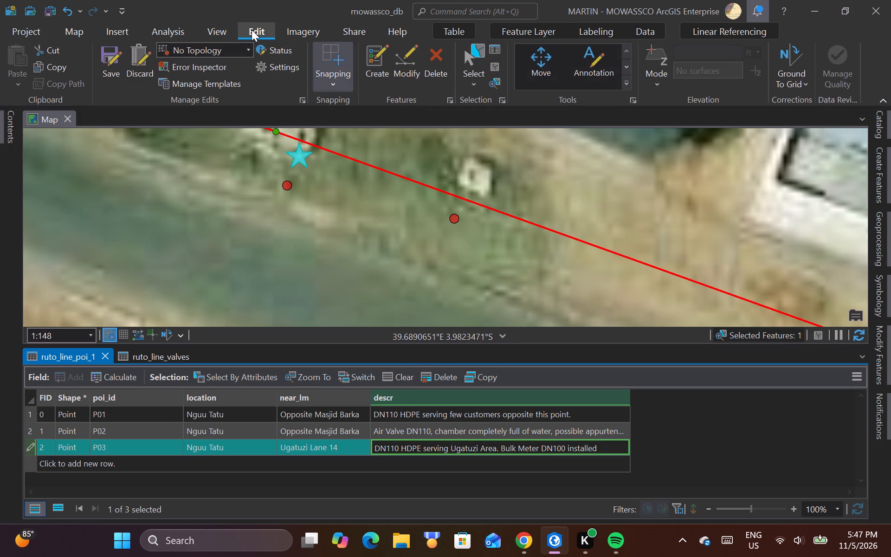
click(107, 54)
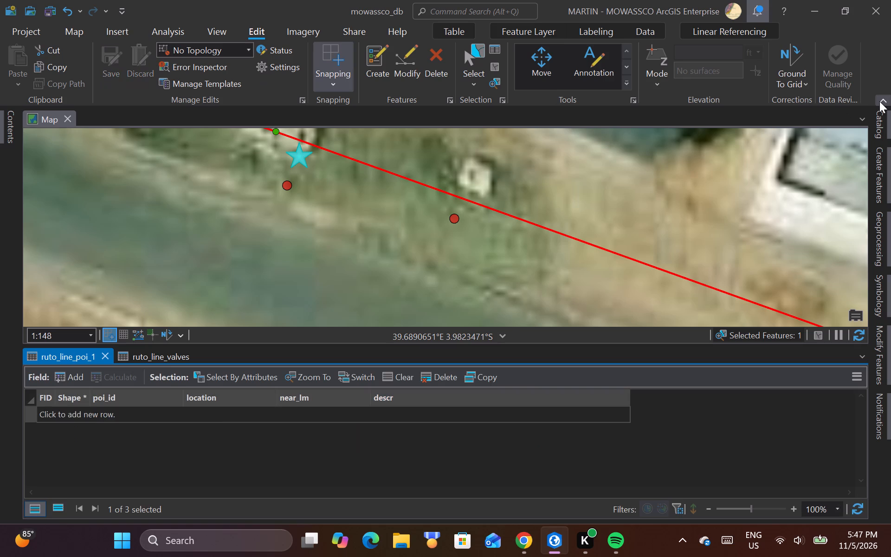
click(879, 101)
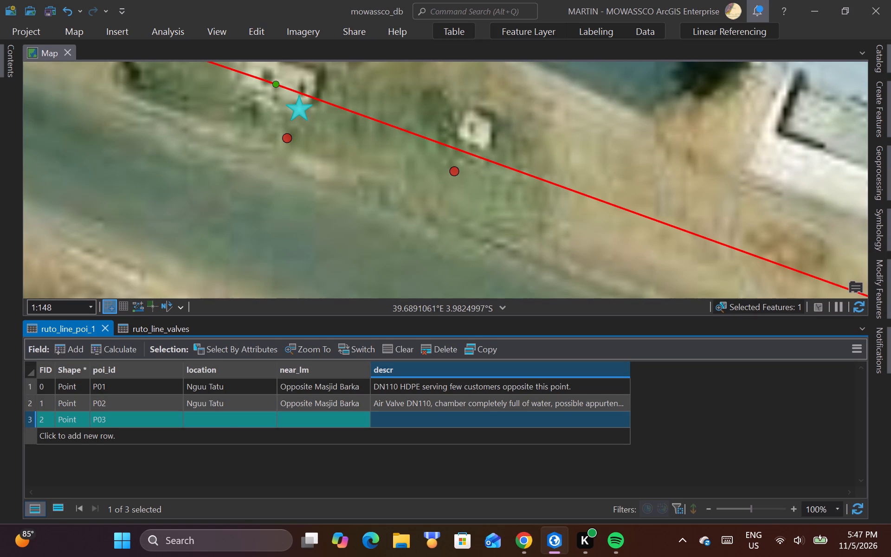
Set the P03 record's location to "Ugatuzi" and its near_lm to "Ugatuzi Lane 14" in the ruto_line_poi_1 table.
double_click(208, 421)
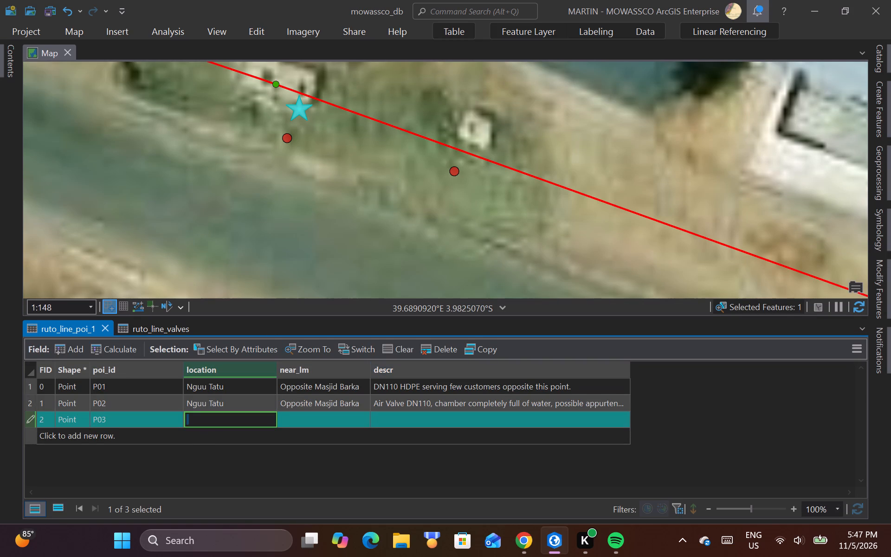
key(BackSpace)
double_click(321, 414)
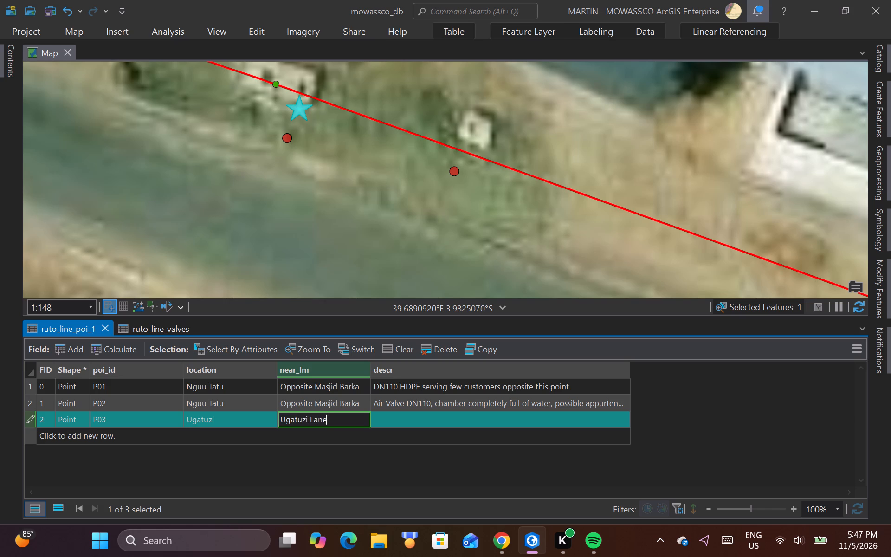
text(14)
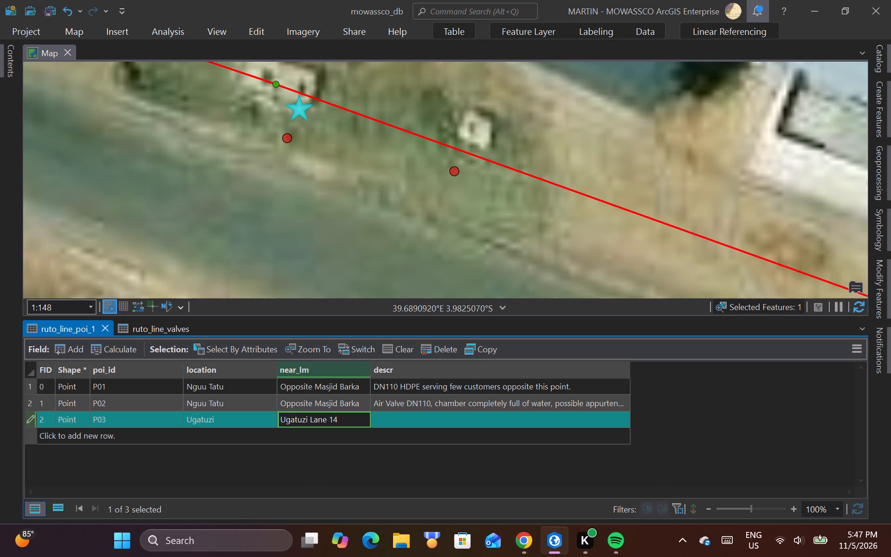
Enter "DN110 HDPE serving Ugatuzi Area." as the descr of the P03 record.
double_click(434, 417)
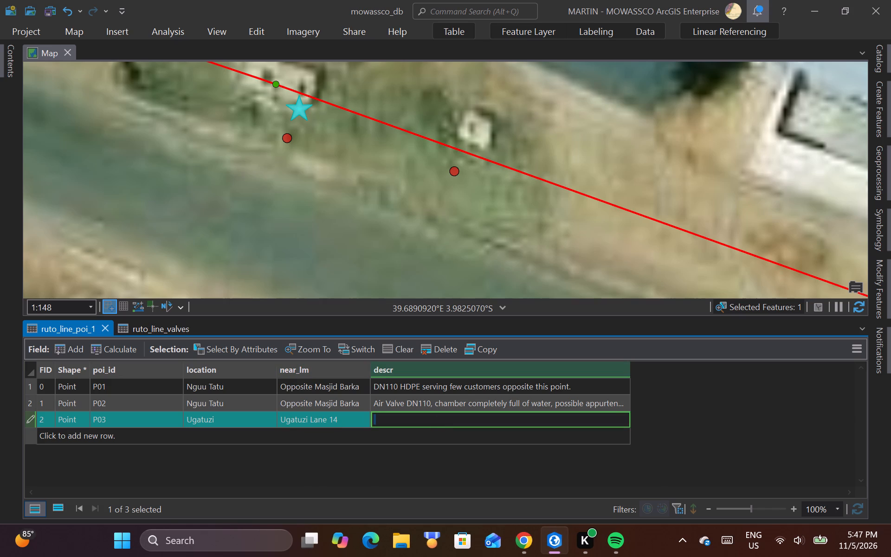
text(DN)
key(space)
key(BackSpace)
text(110 HDPE)
key(space)
text(sw)
key(BackSpace)
text(er)
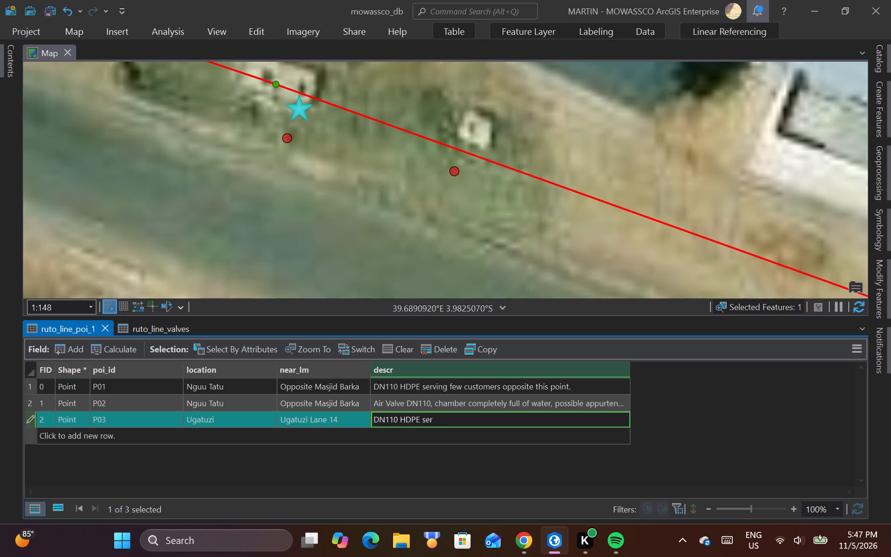
text(ving)
key(space)
text(rea)
text(.)
Extend the P03 description with "Bulk Meter DN100 installed" and commit the row.
key(space)
text(eter)
key(space)
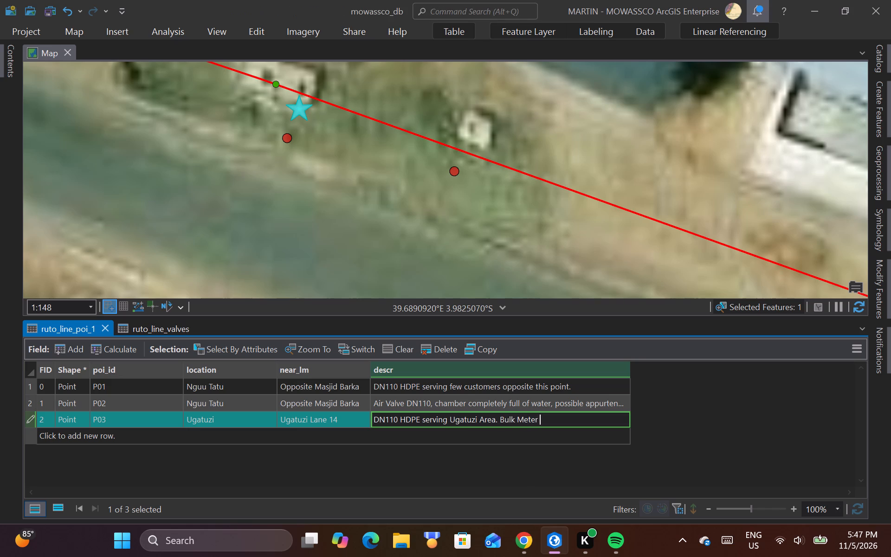
text(DN)
text(100)
key(space)
text(installed)
click(30, 402)
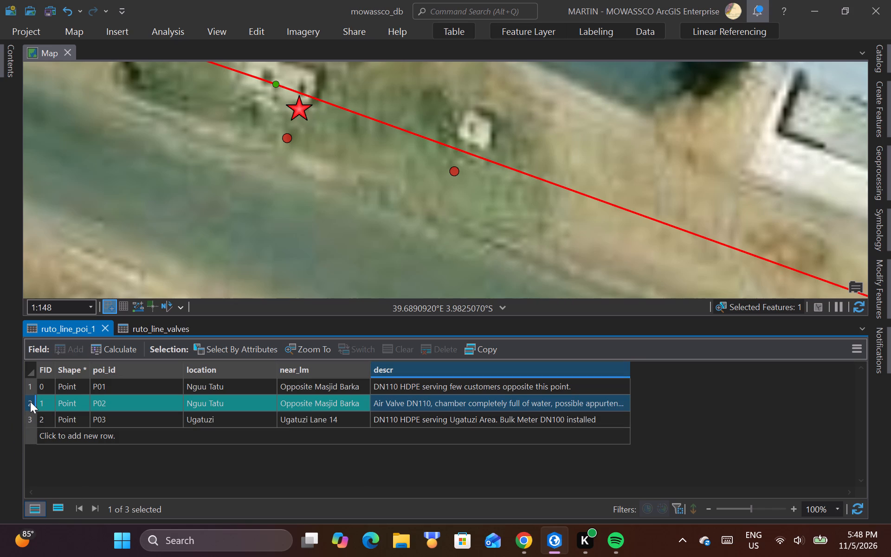
Save the pending edits to the ruto_line_poi_1 records.
click(258, 23)
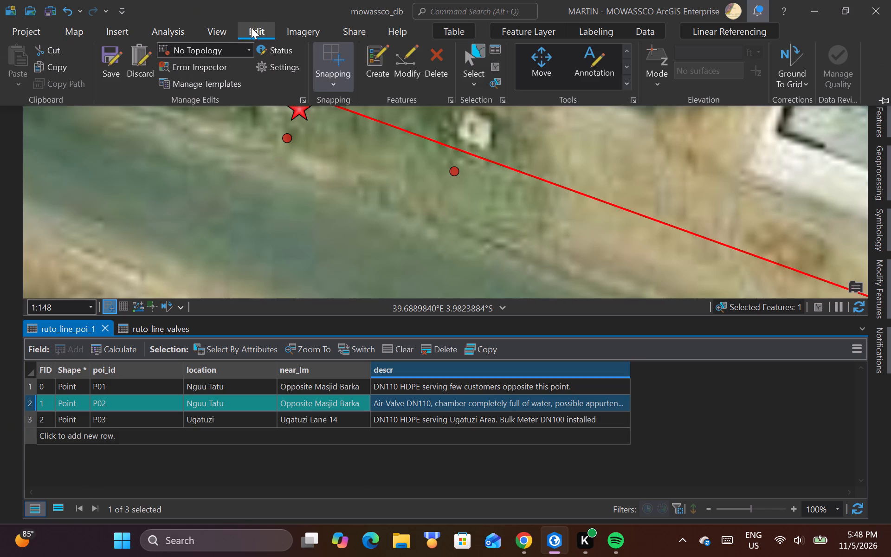
click(112, 63)
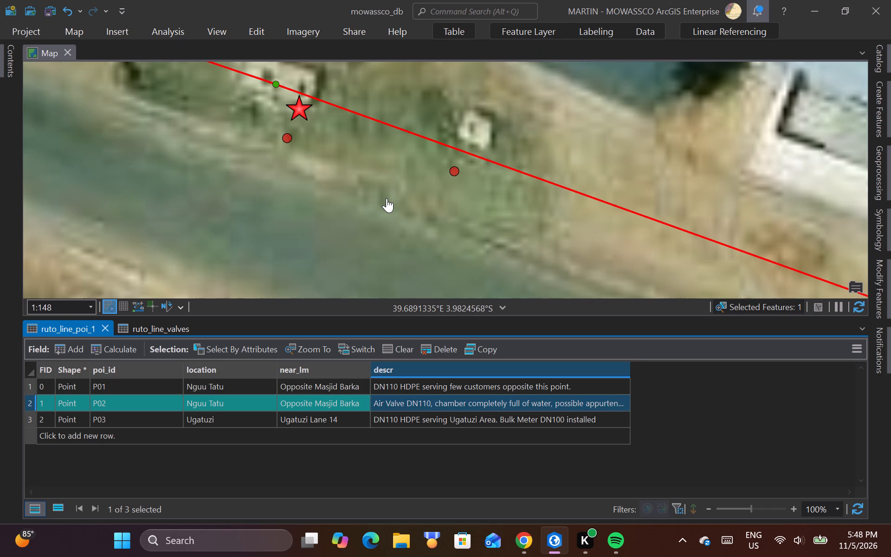
Temporarily hide the ruto_line_poi layer and examine the placed ruto_line_poi_1 stars along ruto_line around P03.
scroll(387, 198, down, 2)
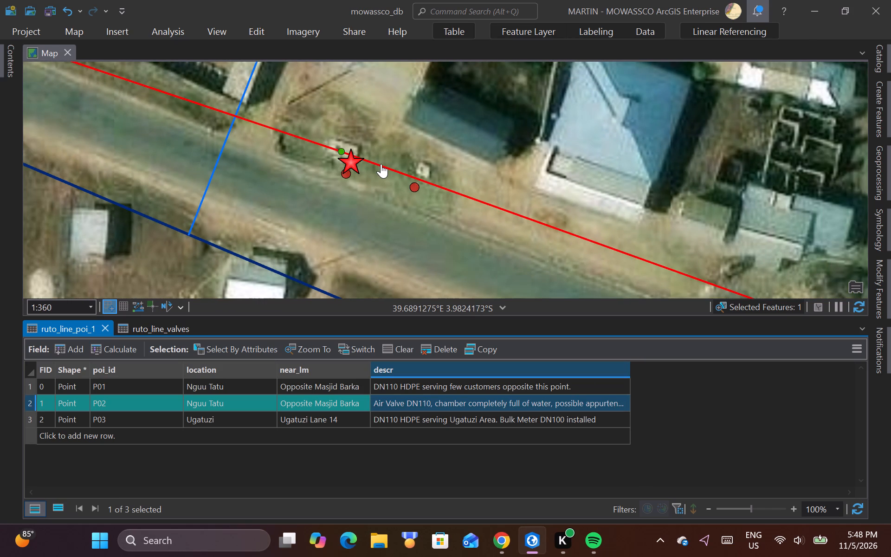
scroll(375, 162, up, 2)
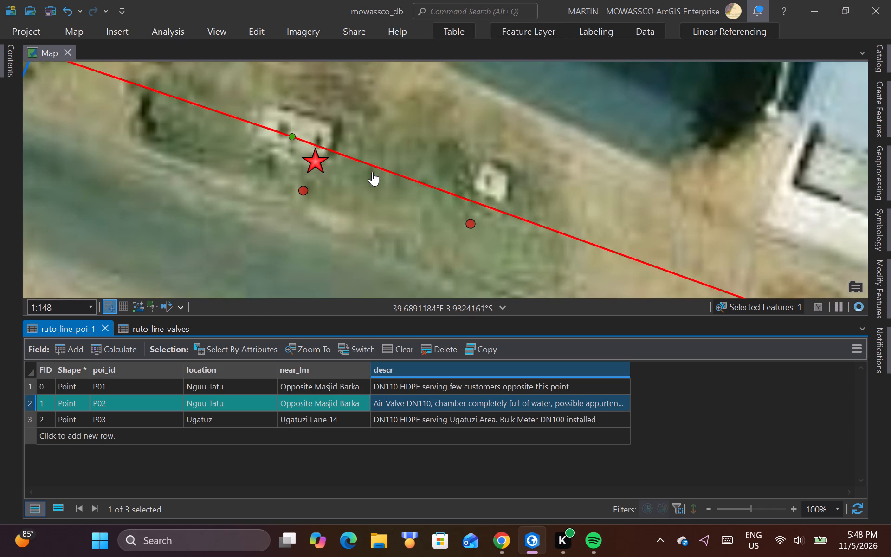
scroll(375, 185, down, 2)
click(11, 64)
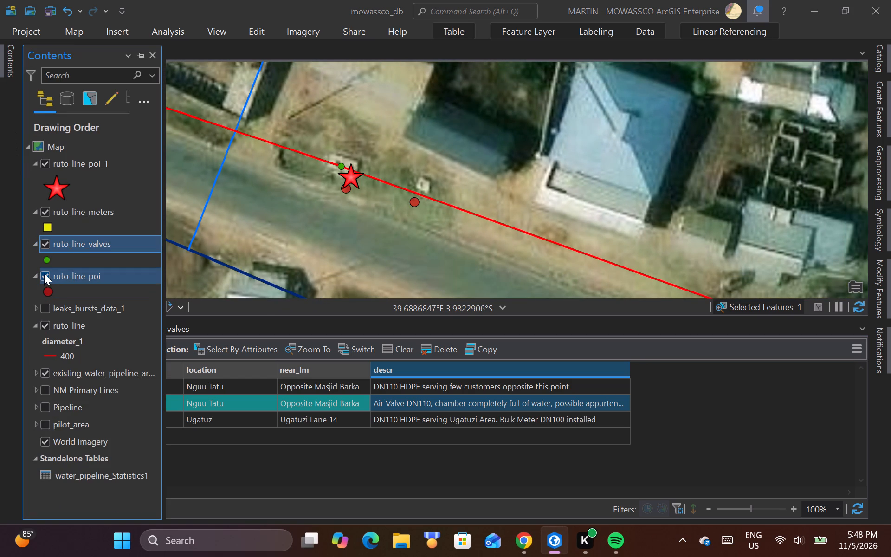
click(44, 273)
scroll(492, 272, down, 2)
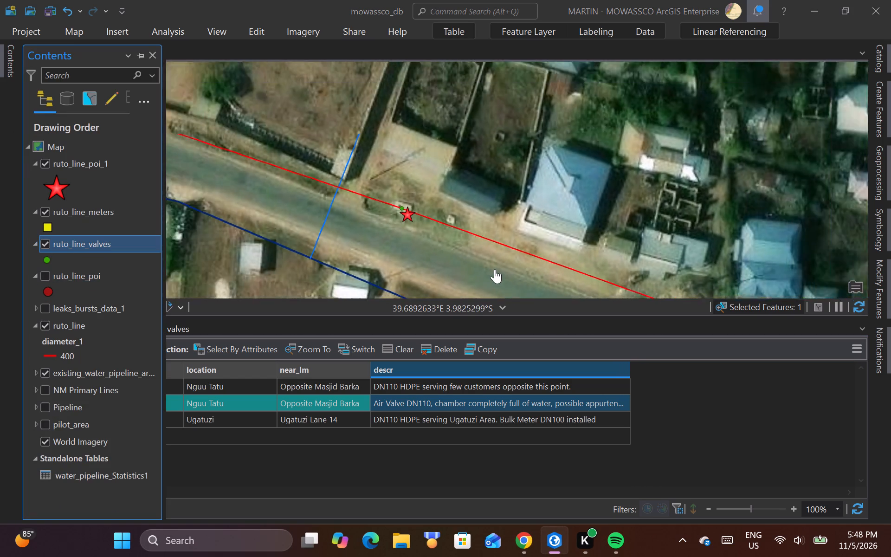
scroll(468, 220, down, 4)
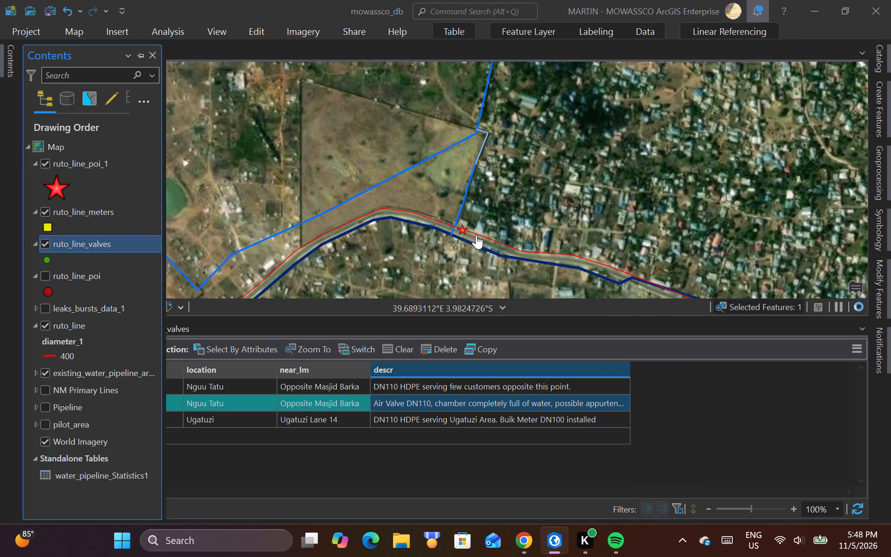
scroll(478, 232, down, 3)
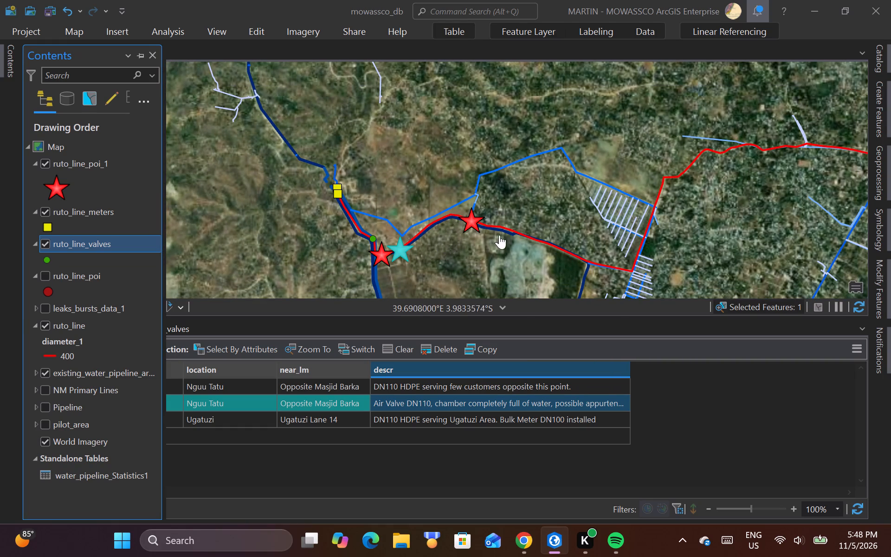
scroll(486, 239, up, 2)
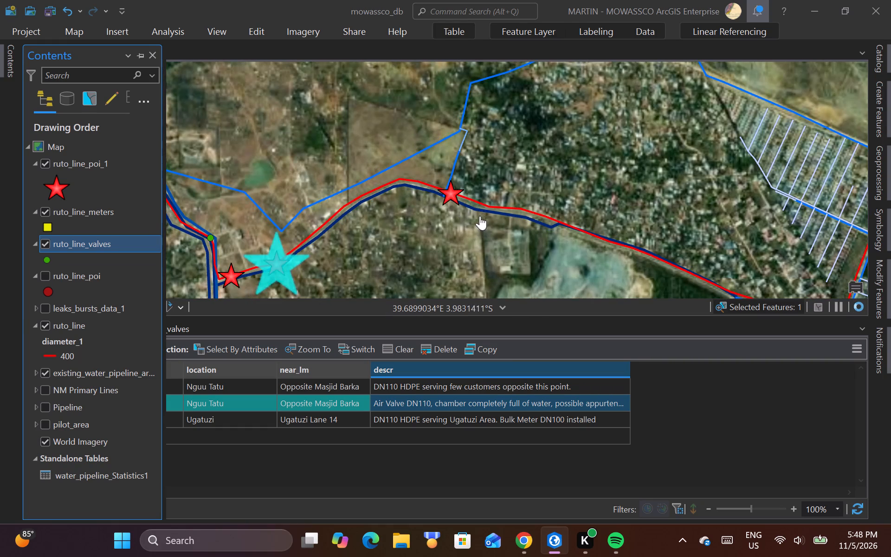
scroll(479, 201, up, 2)
scroll(442, 188, up, 2)
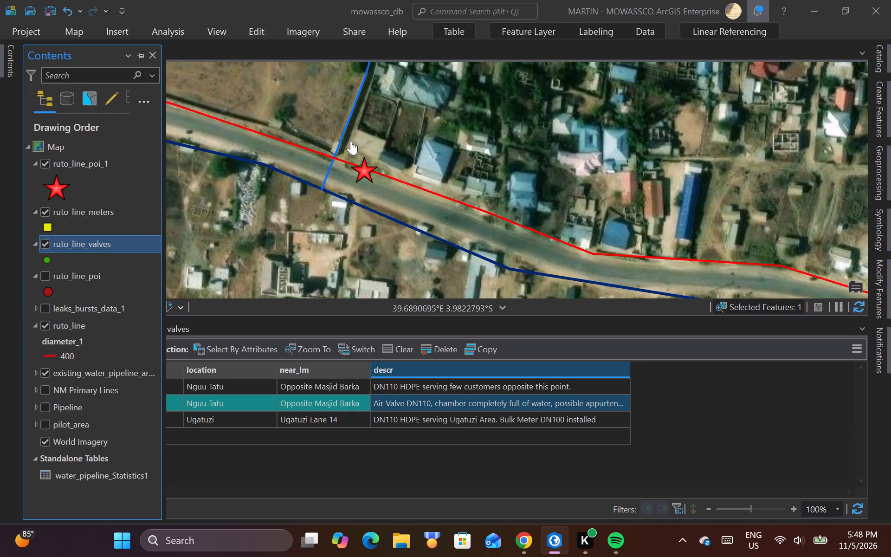
scroll(331, 152, down, 2)
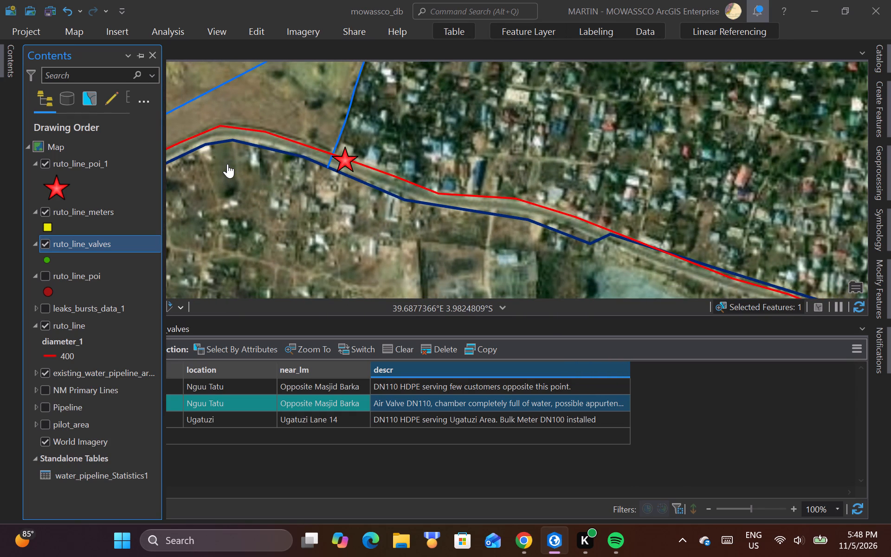
scroll(224, 165, down, 1)
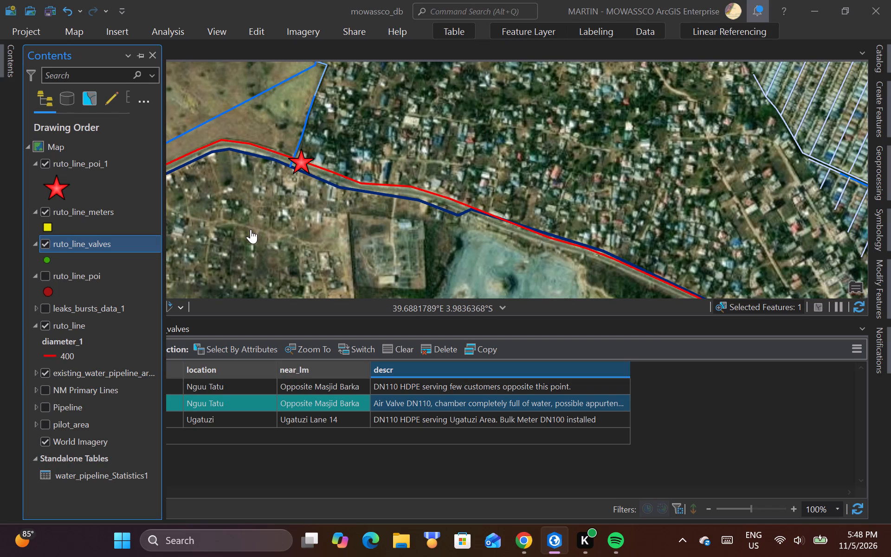
scroll(338, 192, up, 2)
scroll(363, 138, up, 1)
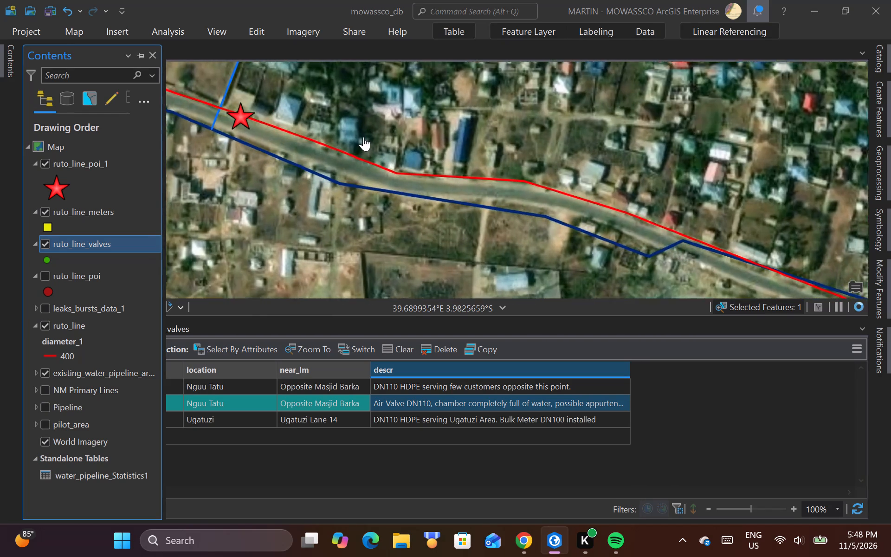
scroll(380, 184, down, 1)
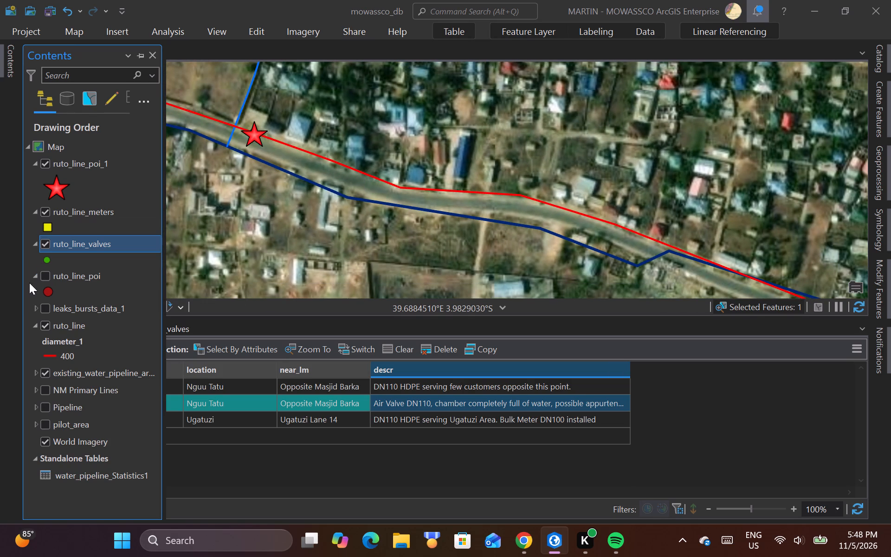
click(46, 279)
Check the attributes of the next ruto_line_poi point farther east along ruto_line, beside the road past the quarry.
scroll(351, 192, down, 1)
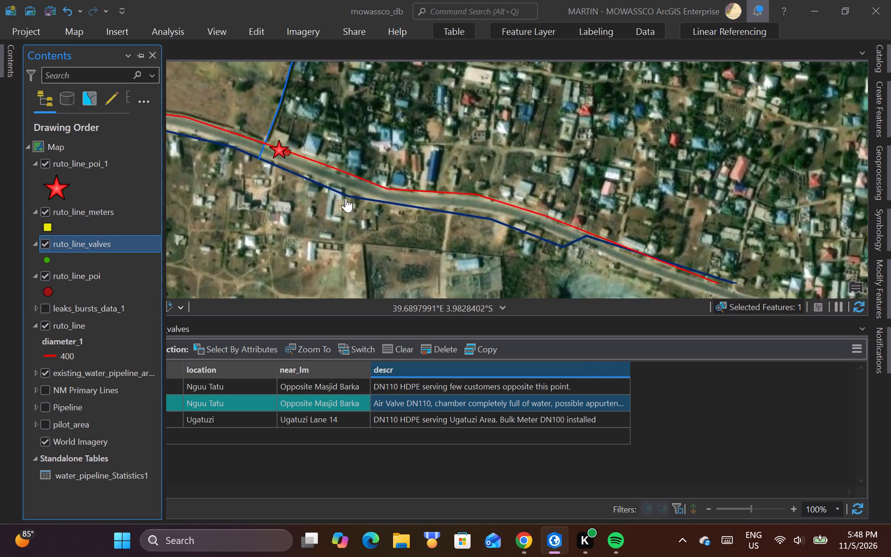
scroll(278, 217, down, 1)
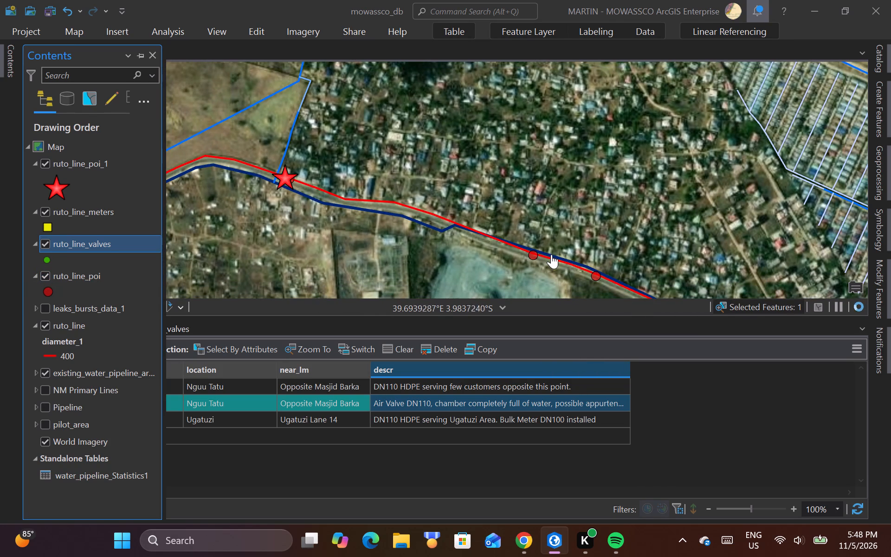
scroll(550, 255, up, 4)
scroll(501, 245, up, 1)
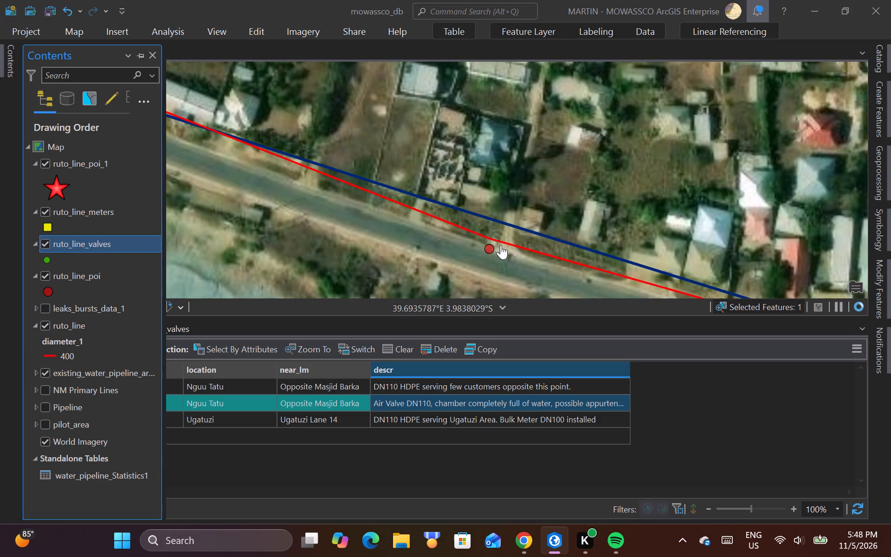
scroll(501, 245, up, 1)
click(471, 255)
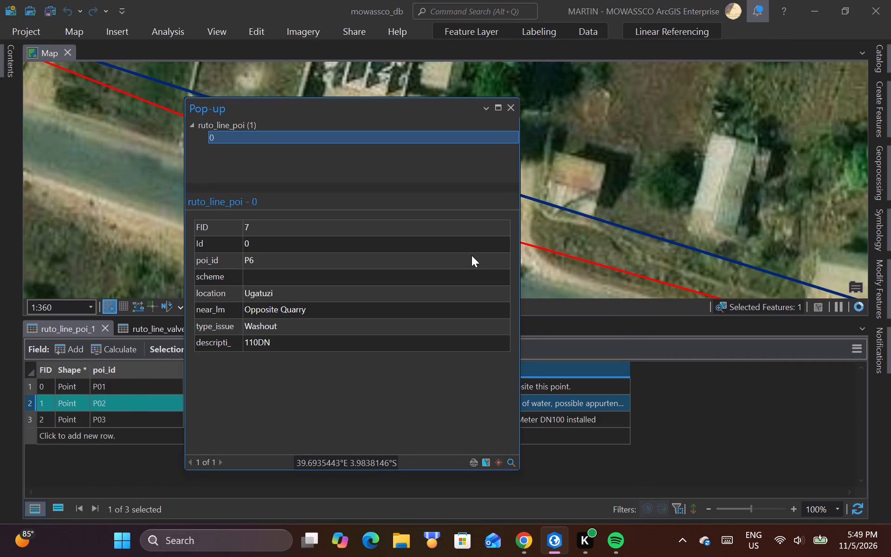
Split ruto_line at the vertex beside the P6 washout point of ruto_line_poi, opposite the quarry.
click(514, 108)
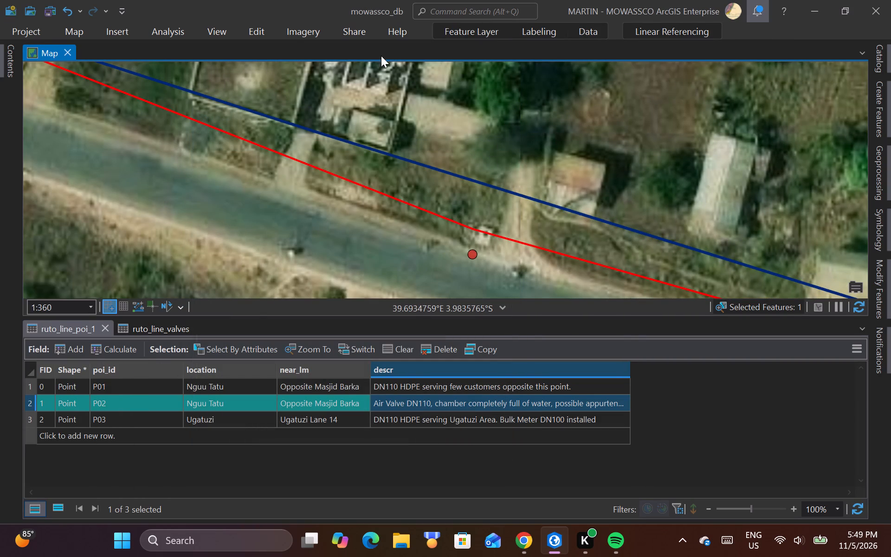
click(258, 30)
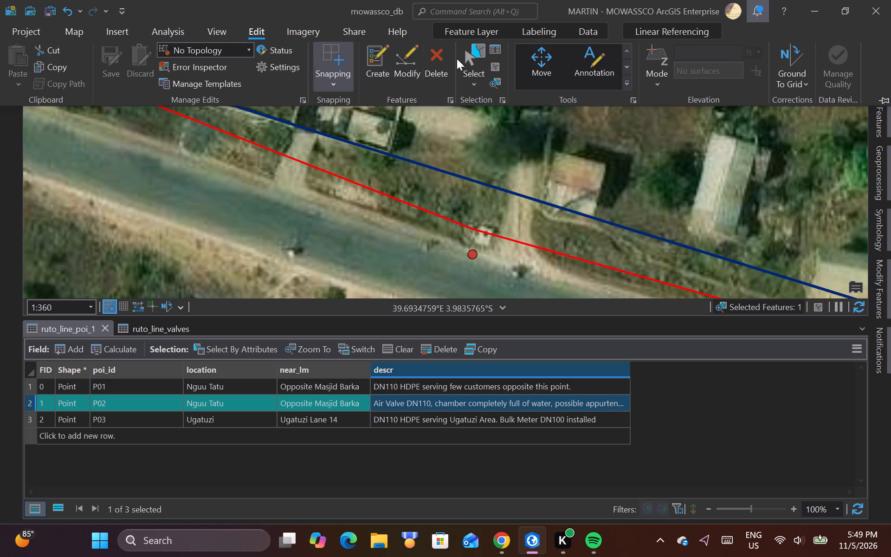
click(474, 55)
drag(366, 178, 380, 207)
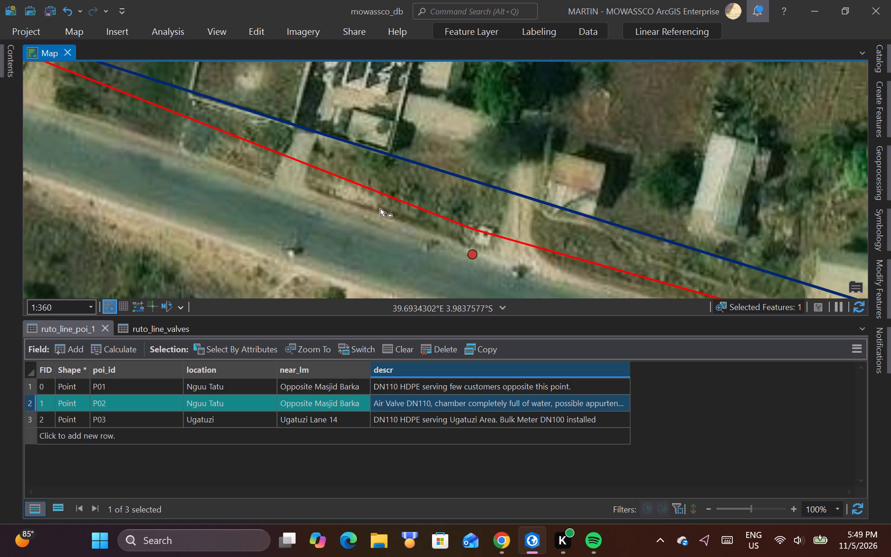
drag(395, 187, 410, 212)
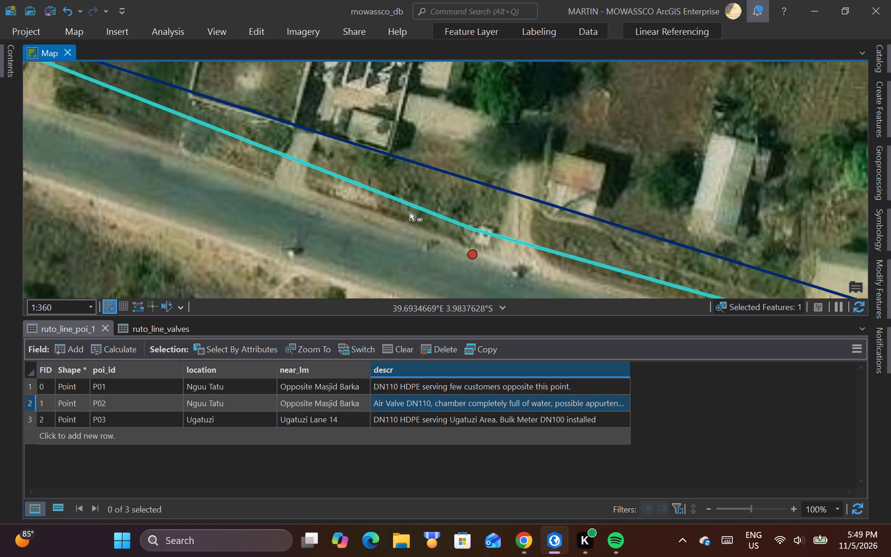
click(890, 269)
click(787, 252)
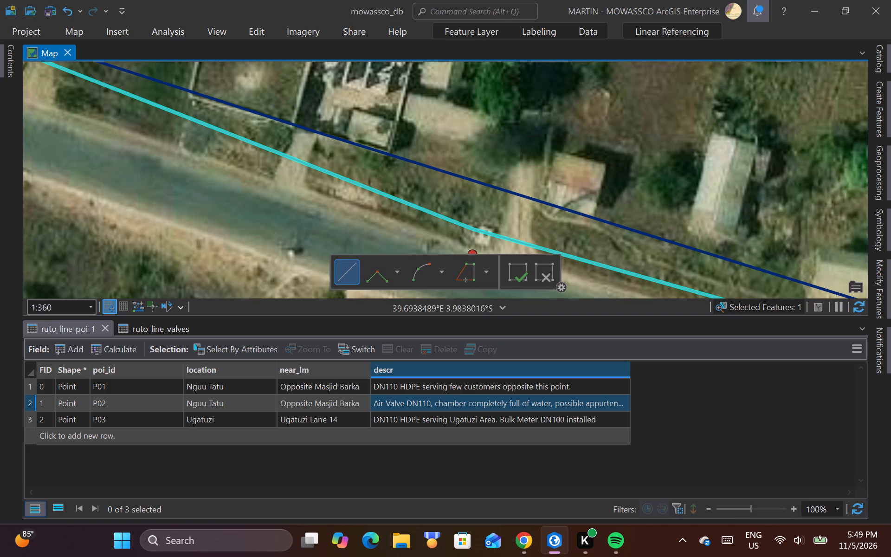
click(473, 229)
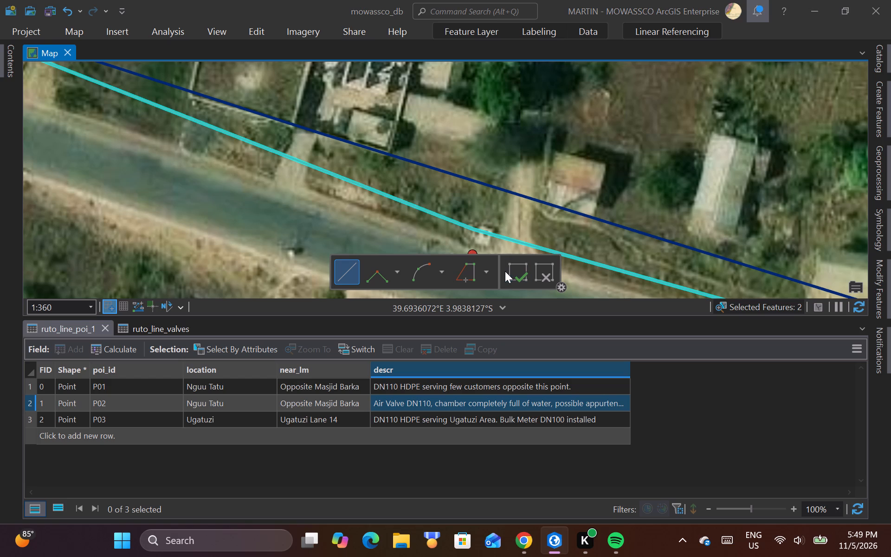
Place a ruto_line_valves point on the ruto_line endpoint at the new split beside P6.
click(885, 106)
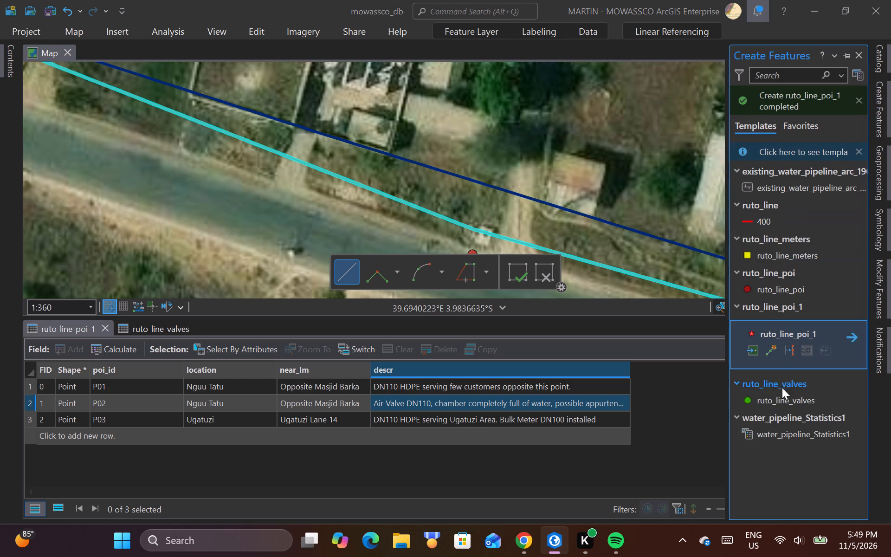
click(790, 402)
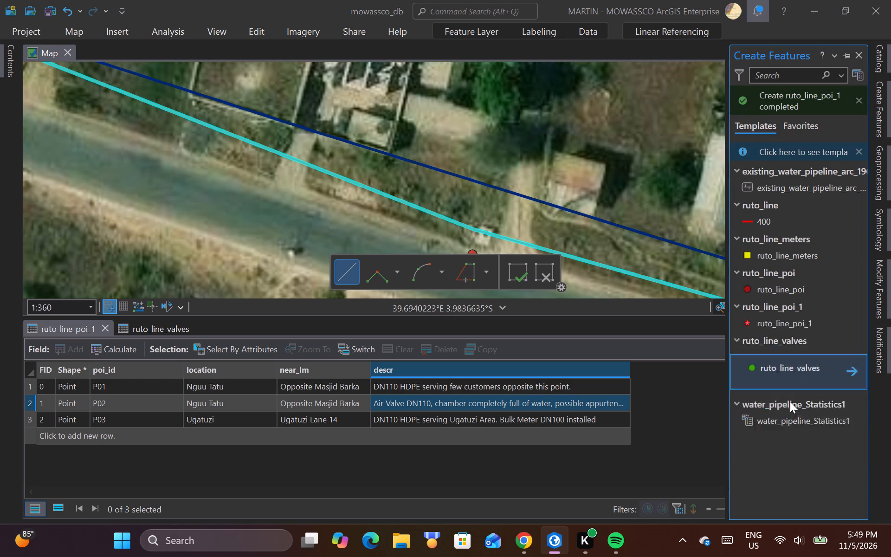
click(475, 230)
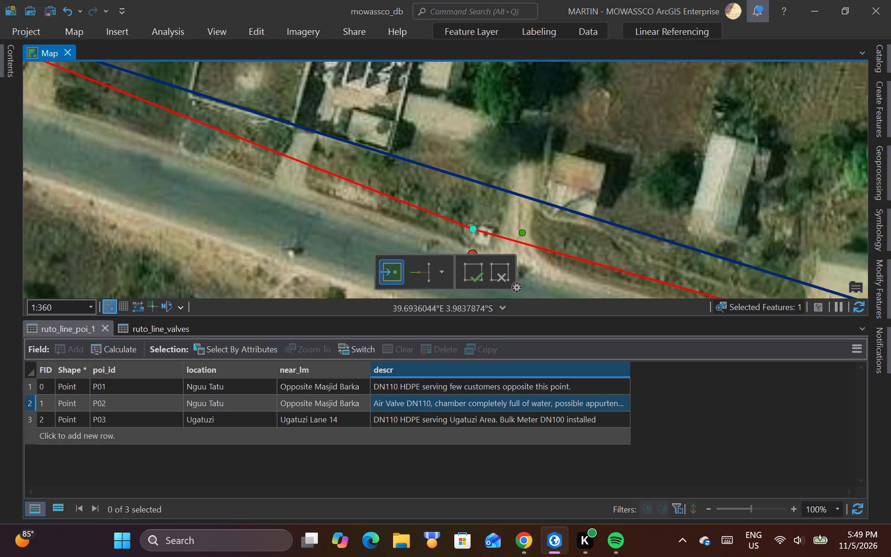
In the ruto_line_valves table, set the new point's type to Washout and its diameter to 110.
click(152, 328)
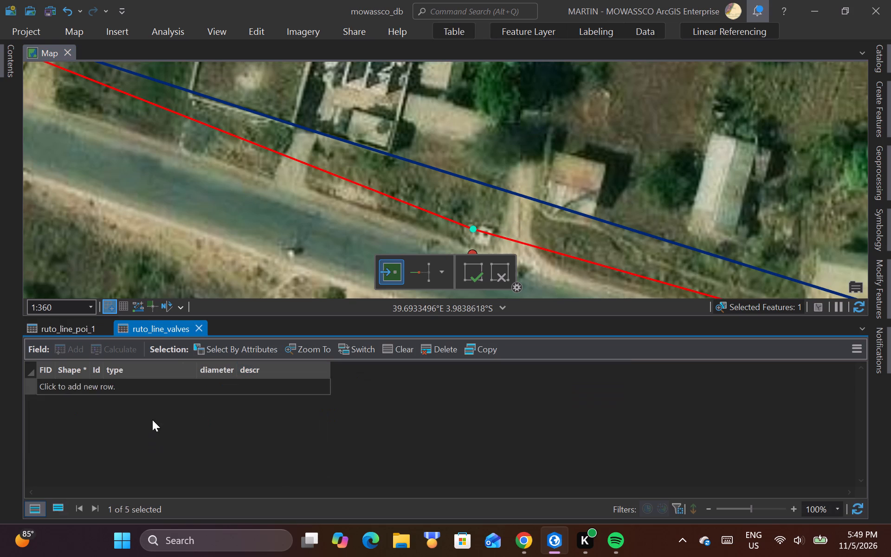
double_click(139, 452)
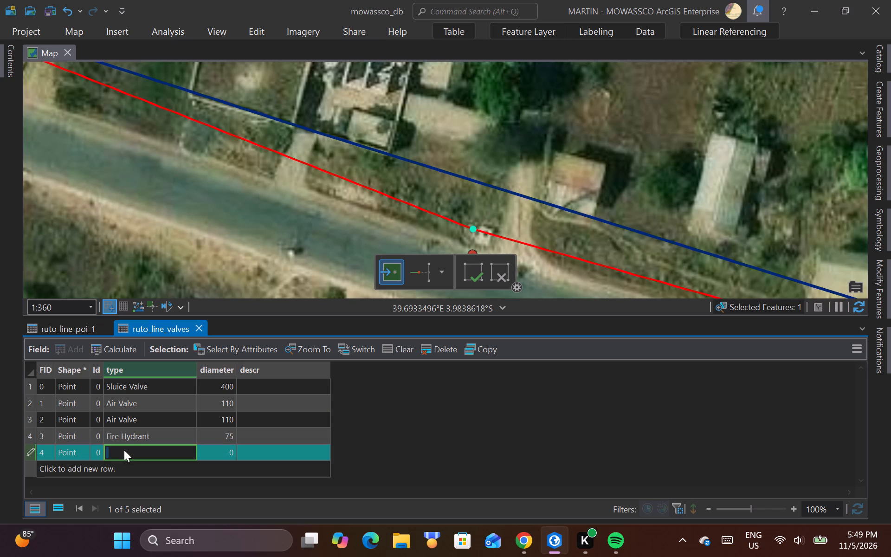
key(BackSpace)
key(BackSpace)
key(w)
text(out)
click(28, 438)
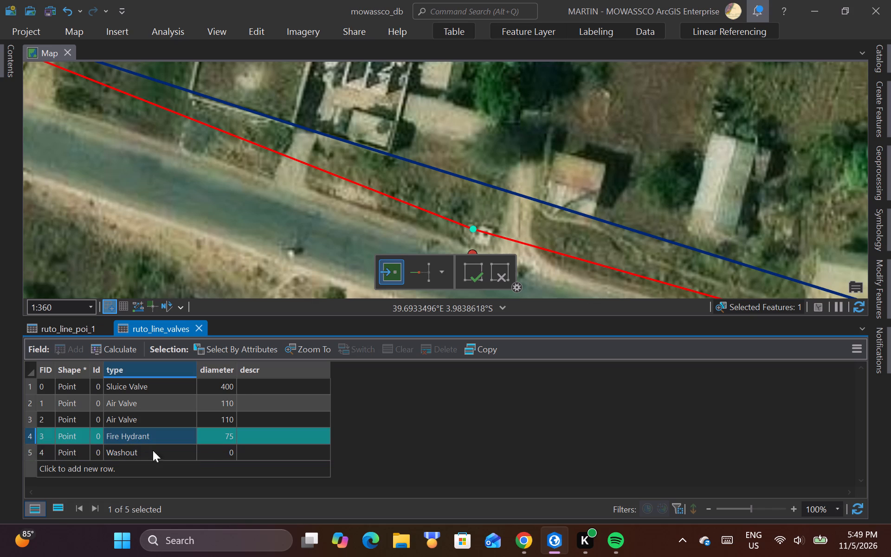
click(221, 453)
click(221, 453)
double_click(221, 453)
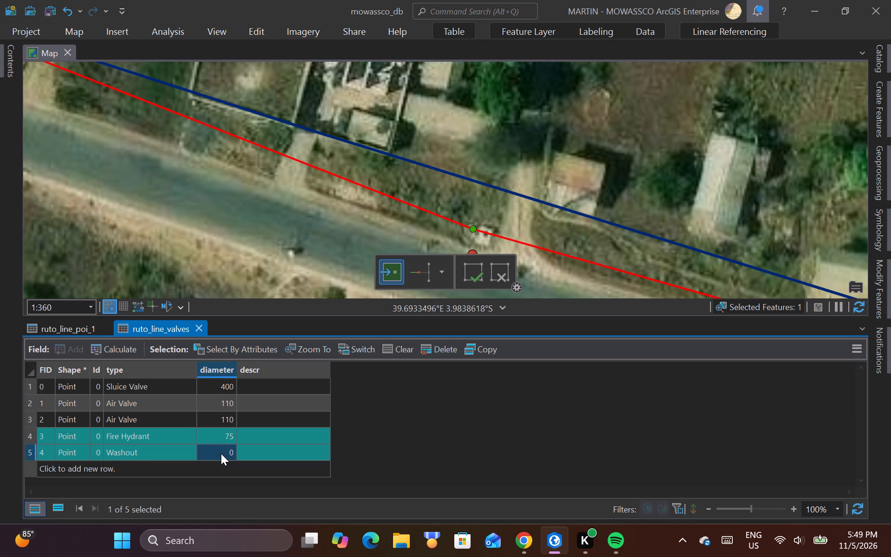
text(110)
click(31, 431)
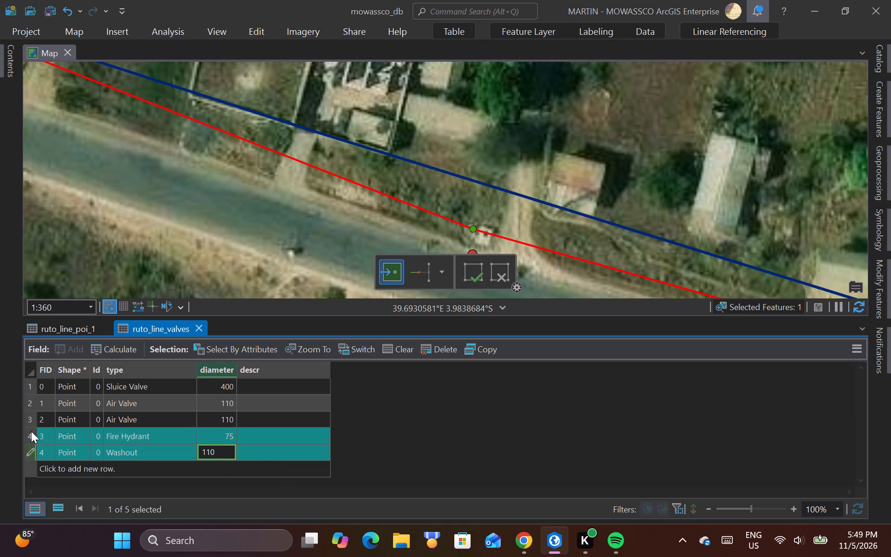
Save the pending edits for the new washout valve and the ruto_line split.
click(263, 26)
click(116, 55)
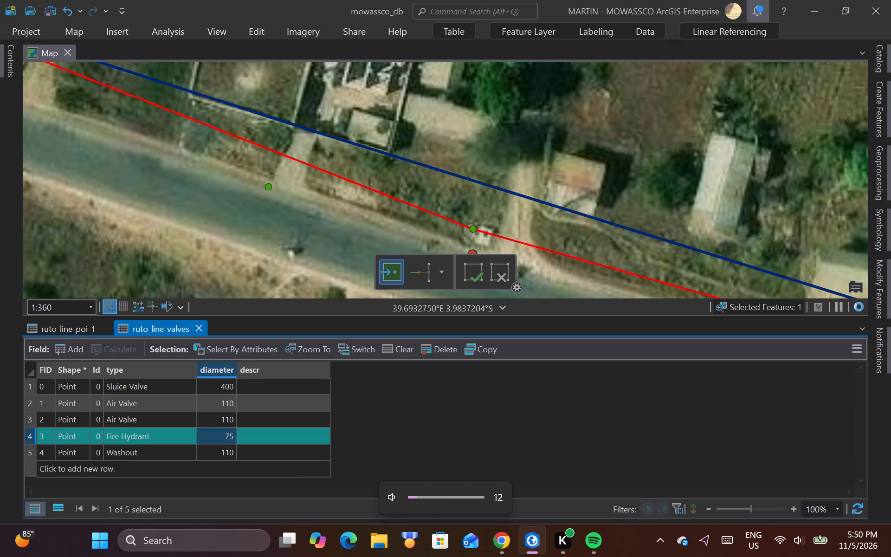
Check the attributes of the next ruto_line_poi point southeast along the road past the new washout.
scroll(438, 207, down, 2)
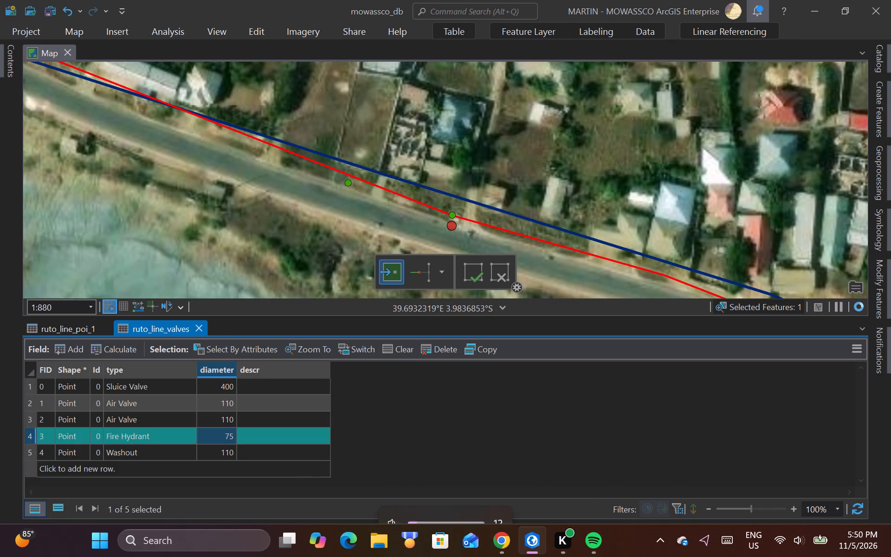
scroll(348, 183, down, 2)
scroll(413, 210, down, 1)
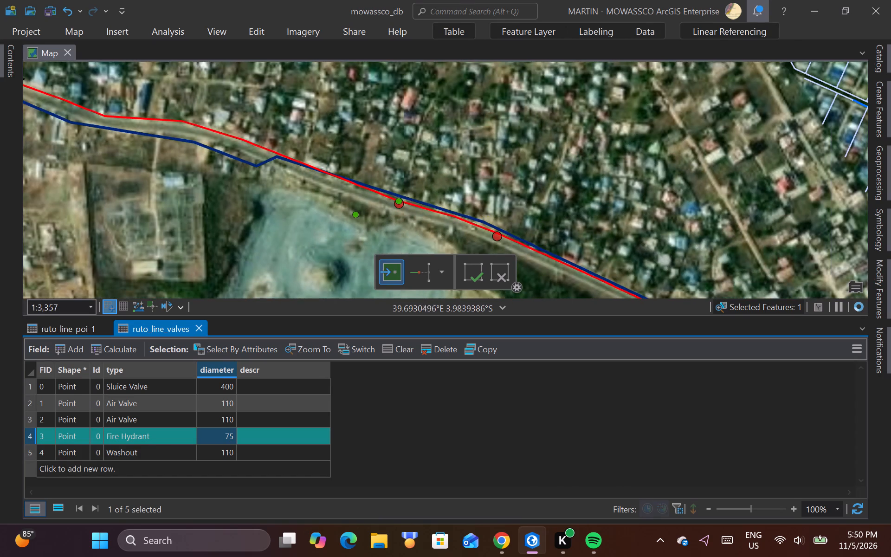
scroll(354, 214, down, 1)
scroll(300, 216, down, 1)
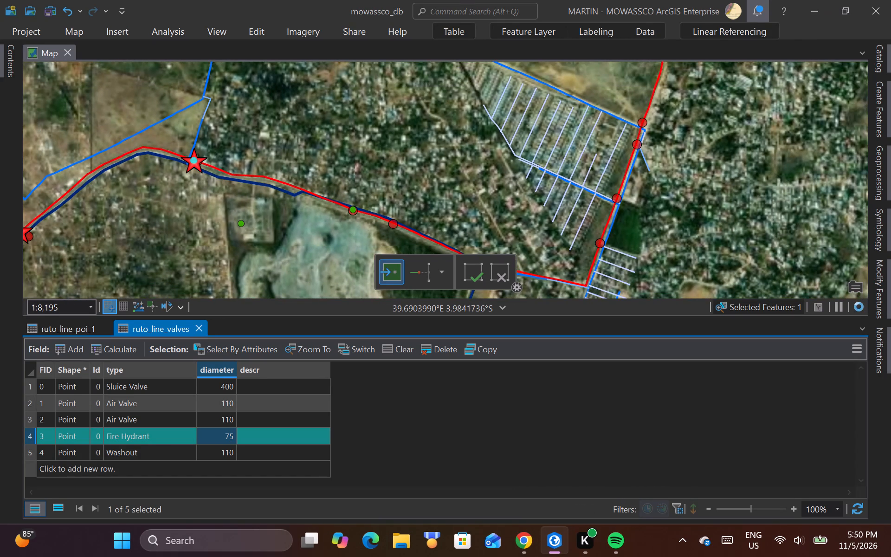
scroll(241, 223, down, 1)
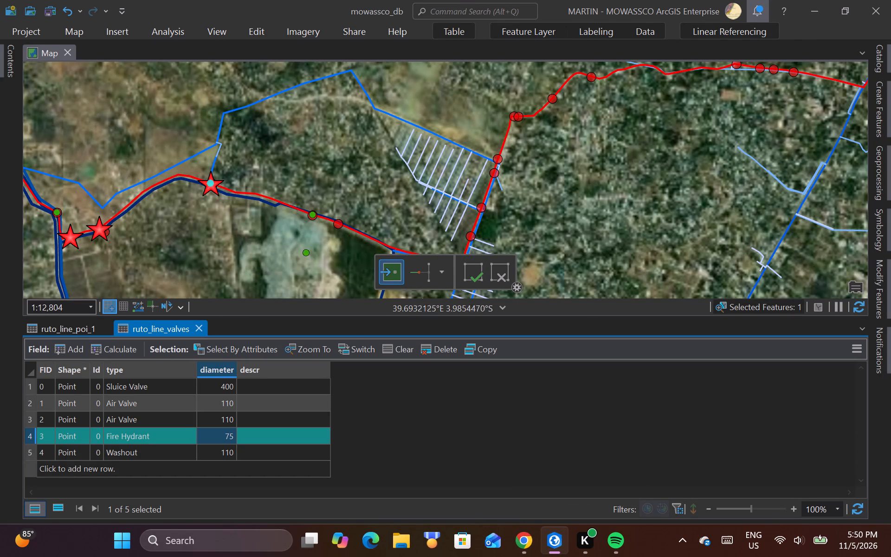
scroll(338, 246, up, 2)
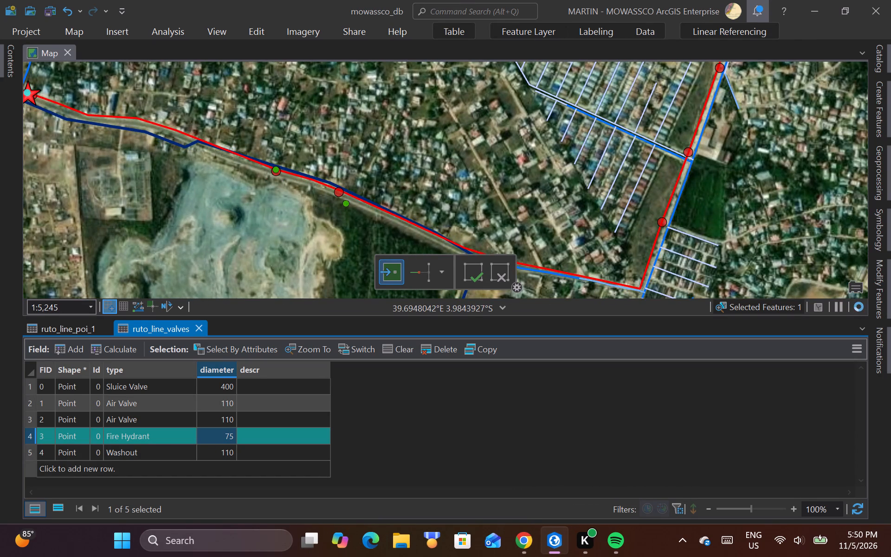
scroll(346, 203, up, 3)
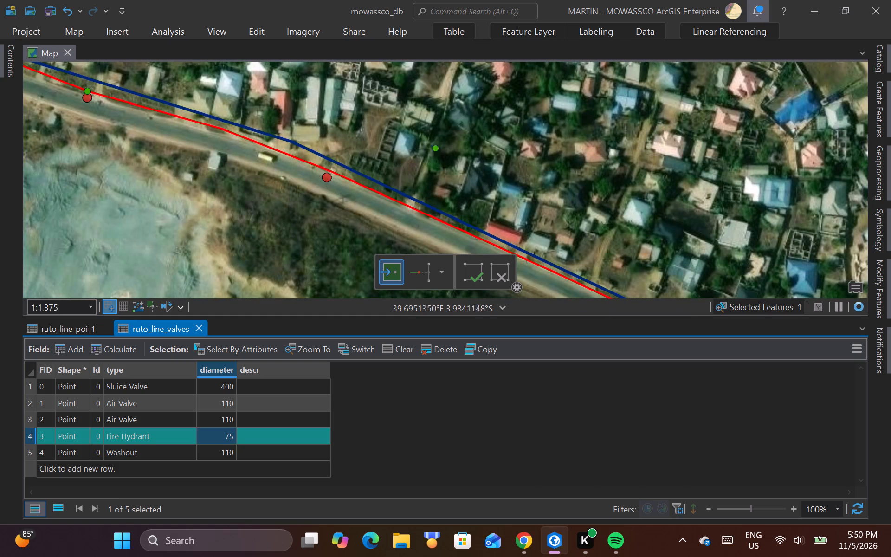
click(85, 30)
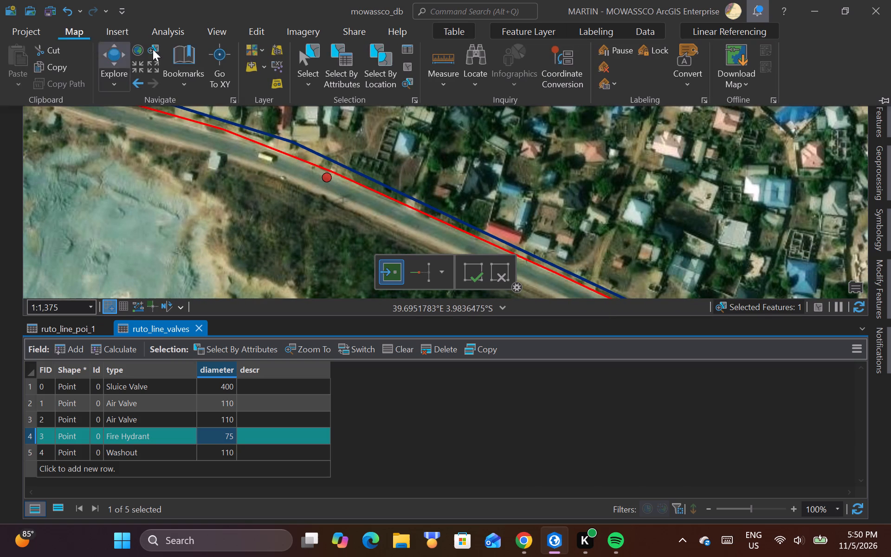
click(116, 55)
scroll(308, 170, up, 1)
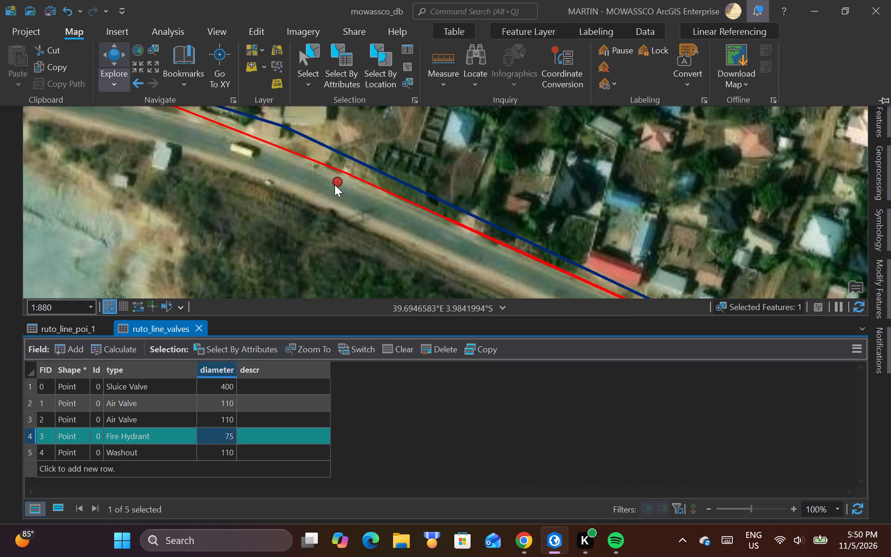
click(335, 184)
click(336, 183)
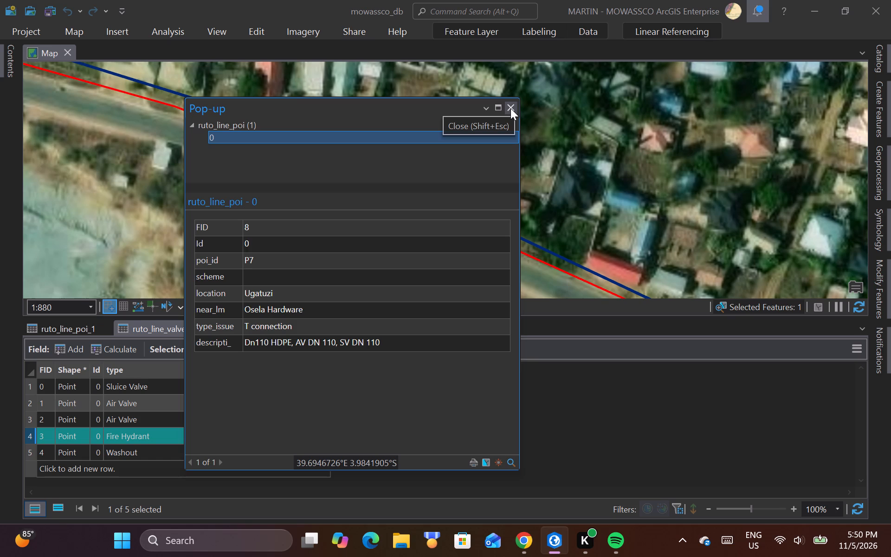
click(510, 108)
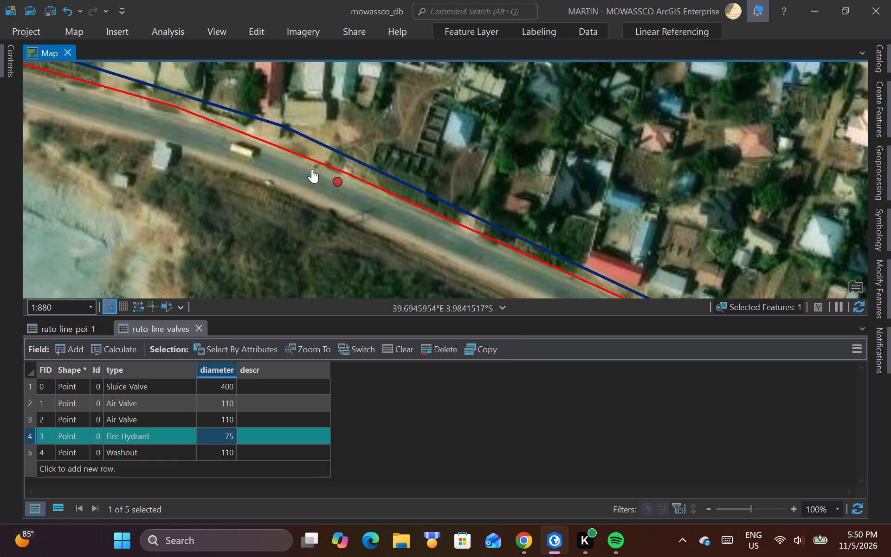
Split ruto_line at the vertex beside the P7 T connection point of ruto_line_poi.
scroll(314, 167, up, 2)
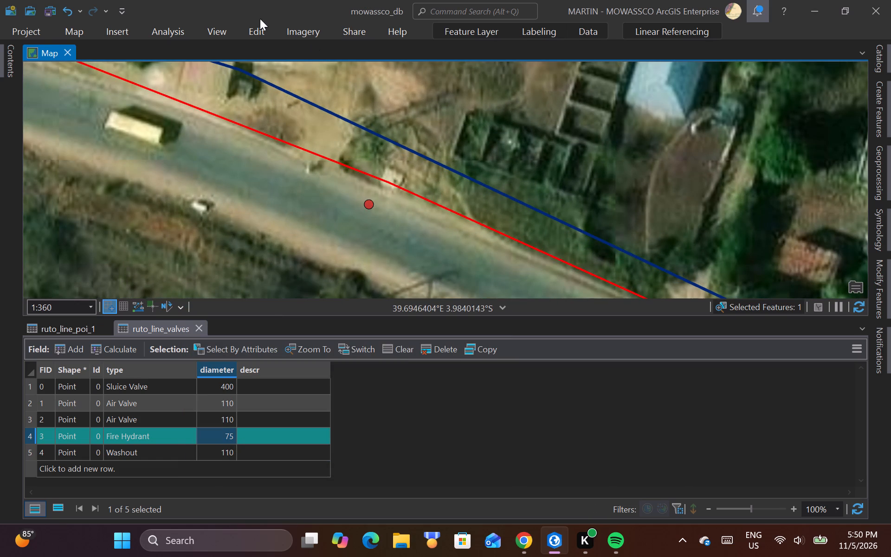
click(258, 32)
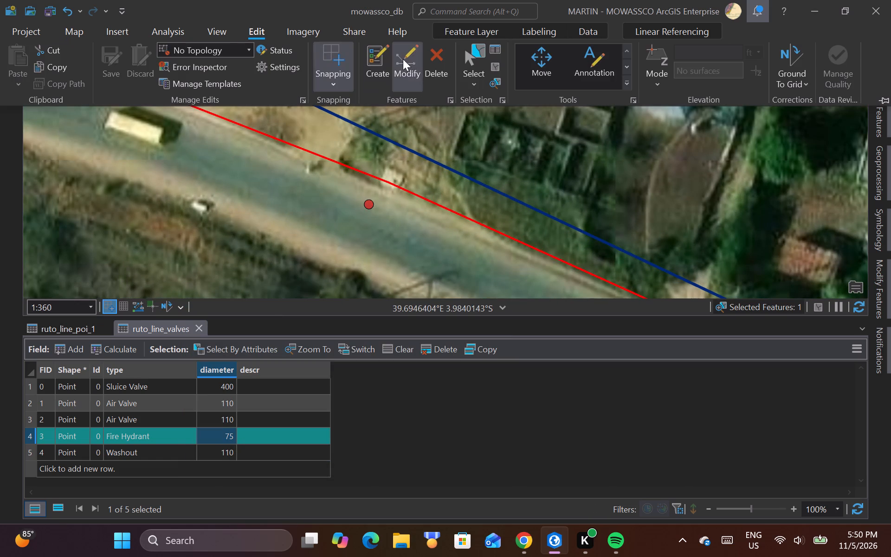
click(467, 56)
click(399, 222)
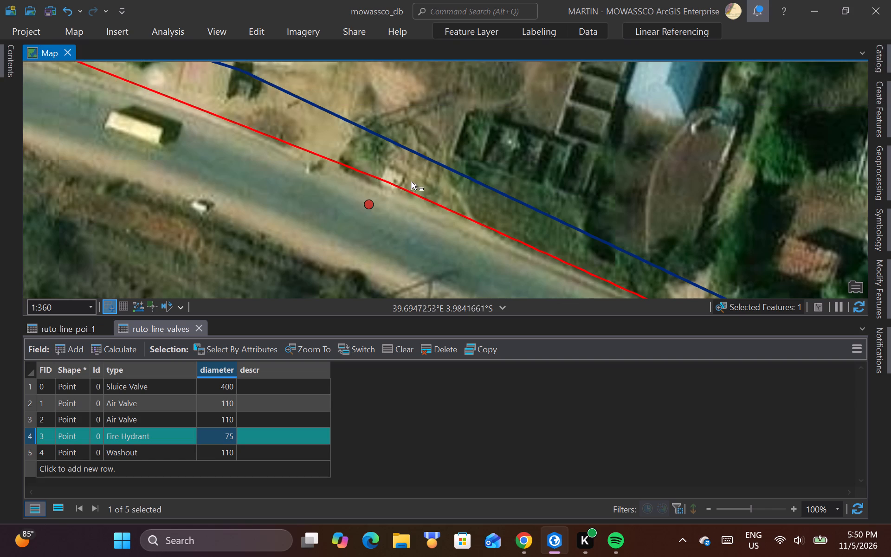
drag(413, 181, 427, 202)
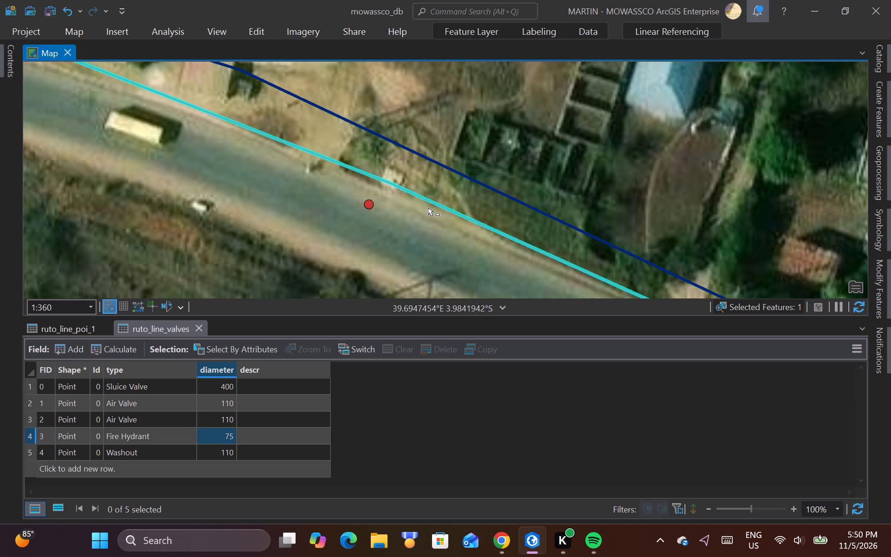
click(890, 280)
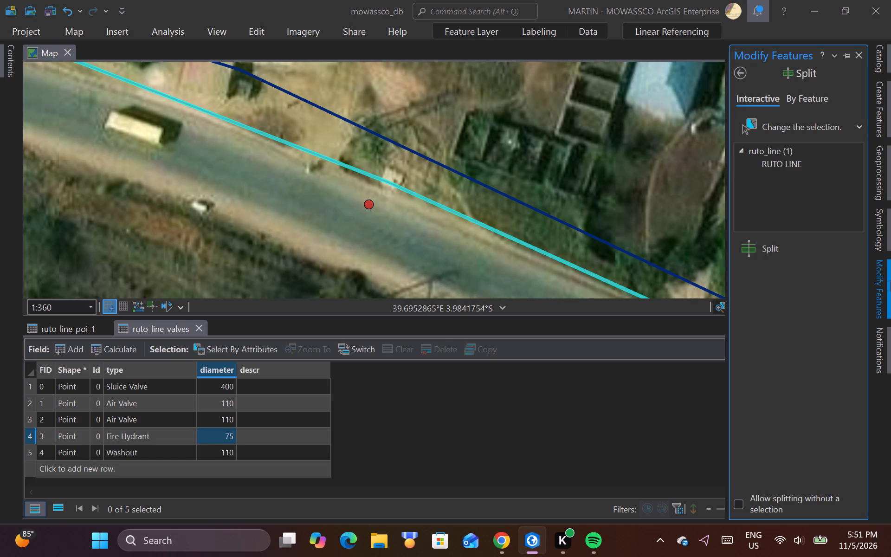
click(775, 245)
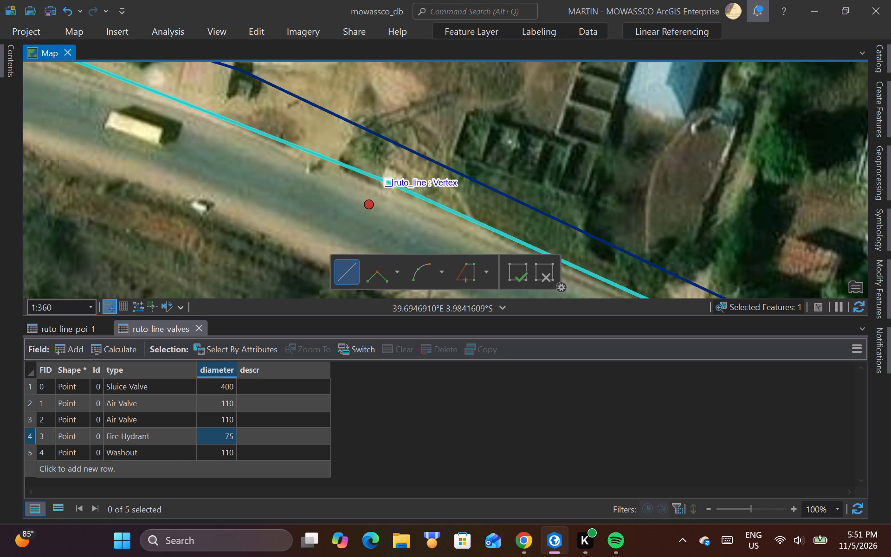
click(387, 183)
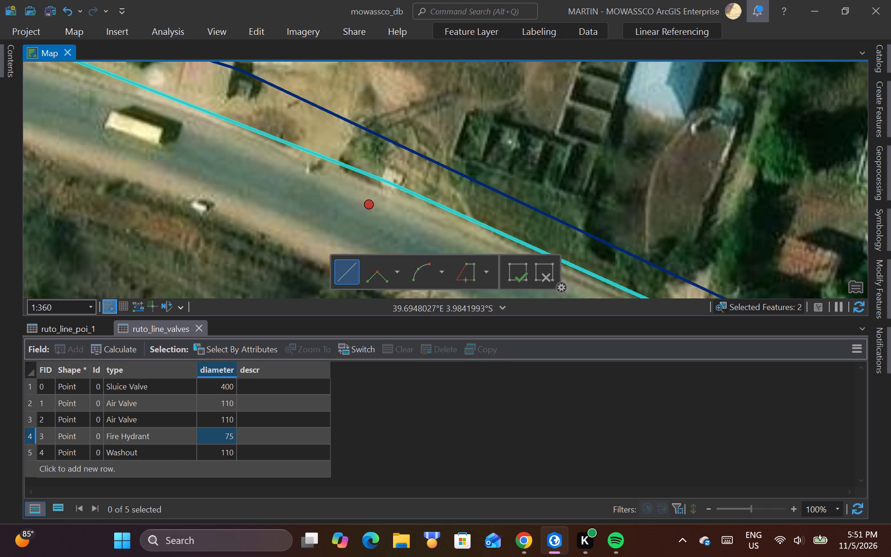
Place a new ruto_line_valves point on the ruto_line endpoint at the split beside the P7 ruto_line_poi point.
click(884, 100)
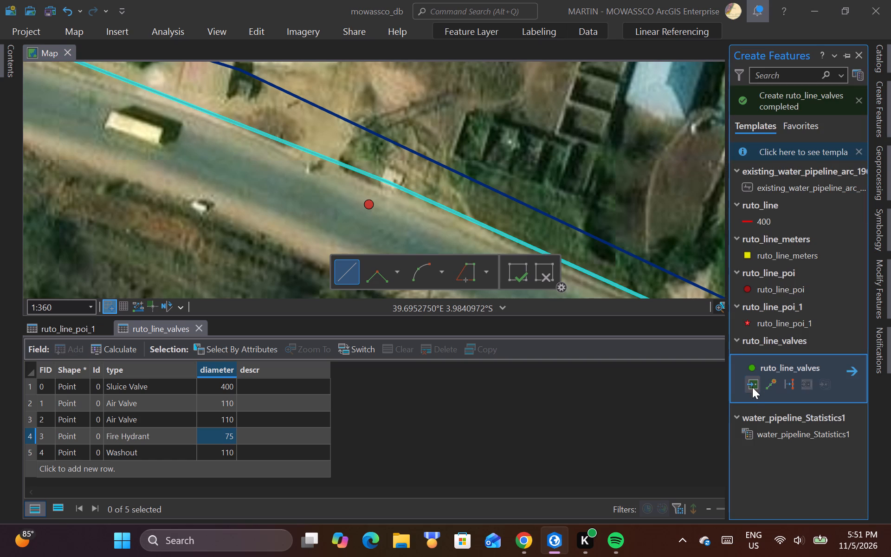
click(752, 387)
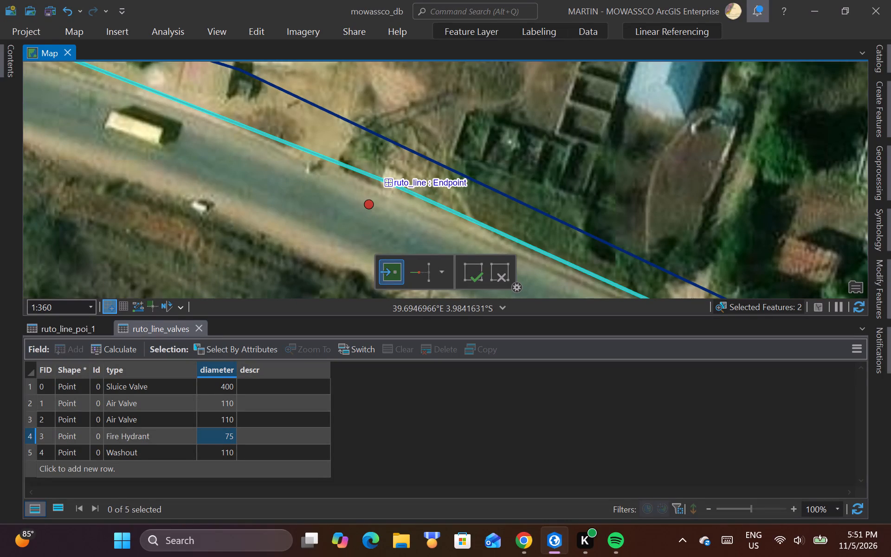
click(389, 181)
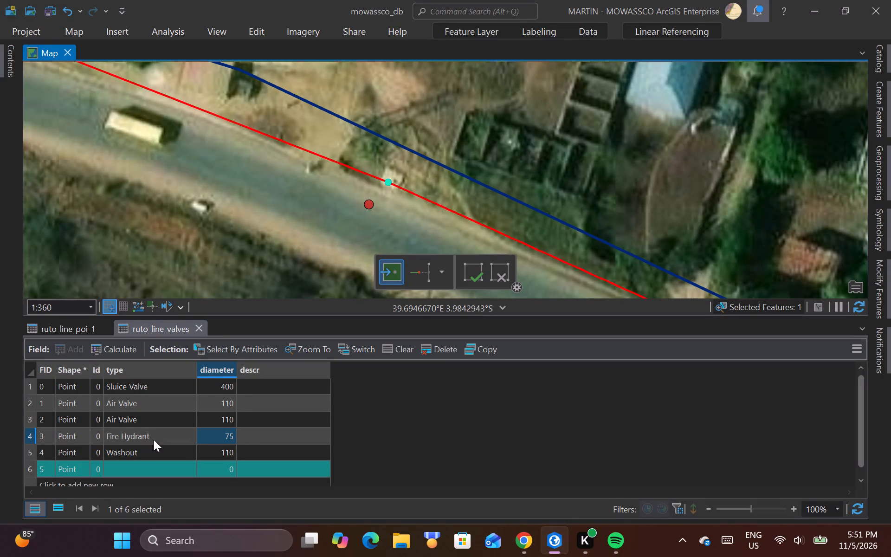
In the ruto_line_valves table, set the new point's type to Air Valve and its diameter to 110.
scroll(349, 417, down, 3)
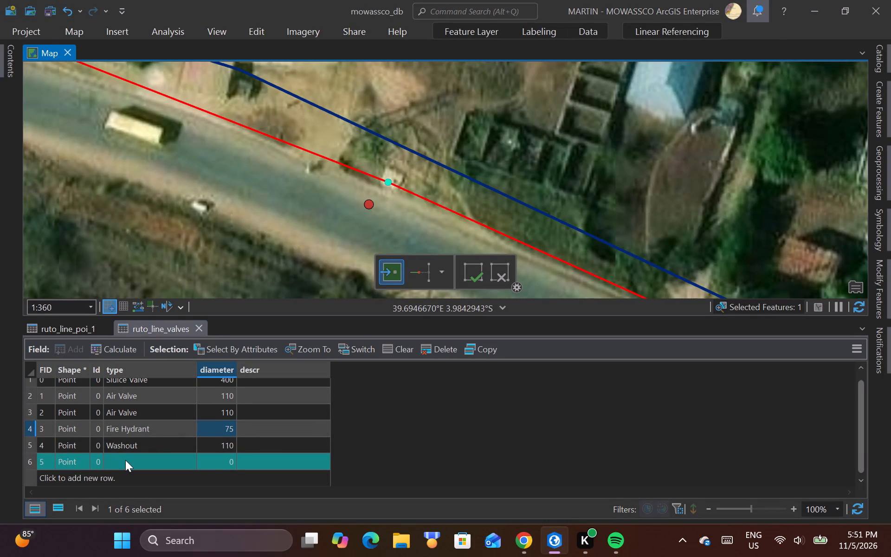
double_click(125, 460)
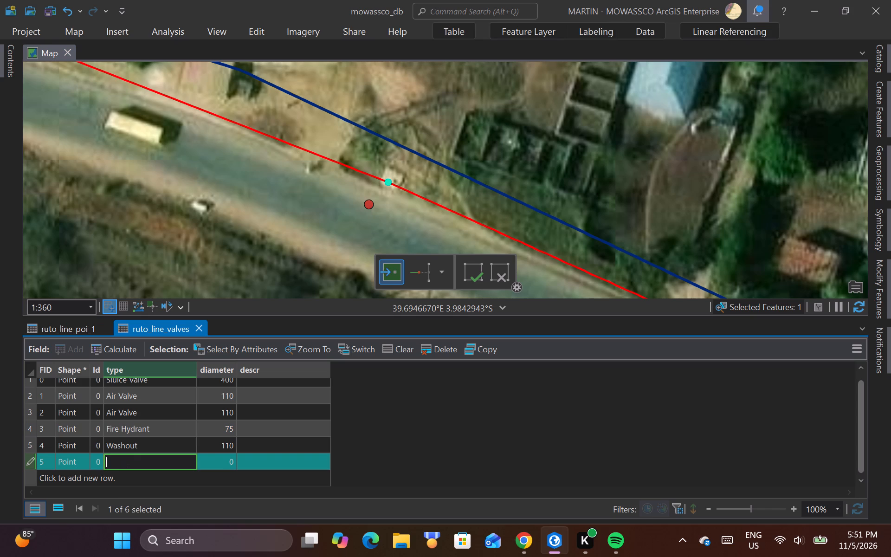
text(ir)
key(space)
click(213, 461)
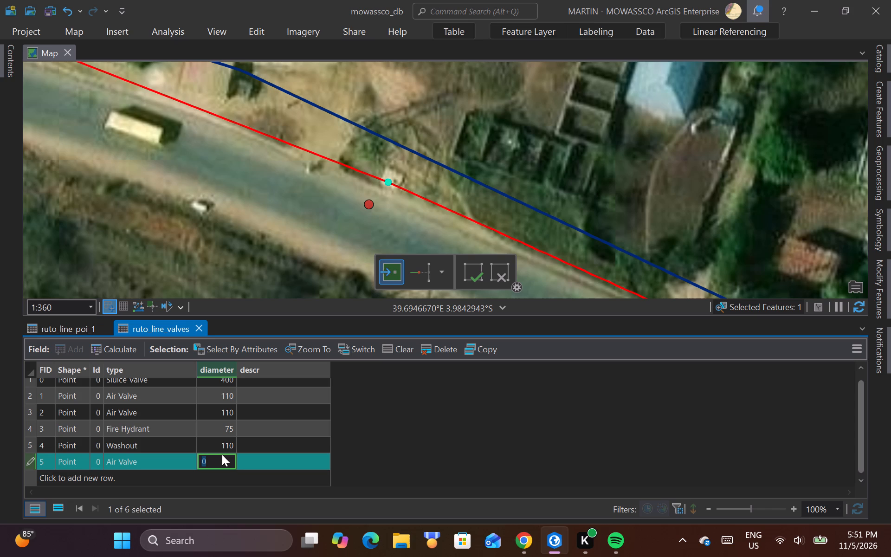
text(110)
click(28, 444)
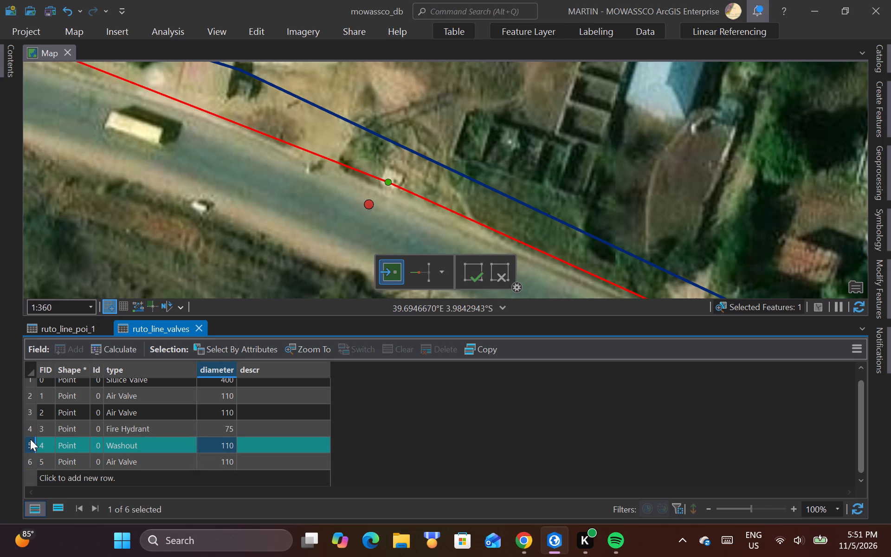
Save the pending edits for the new air valve and the ruto_line split.
click(254, 35)
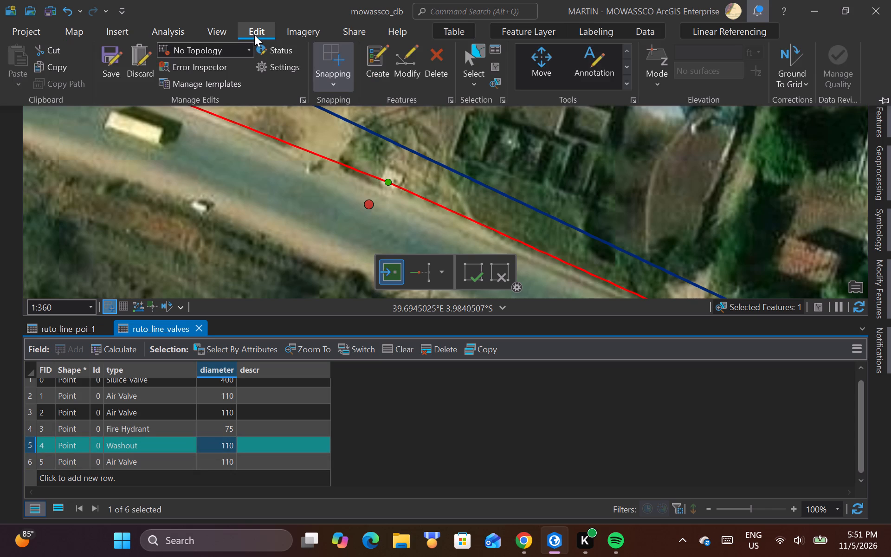
click(108, 57)
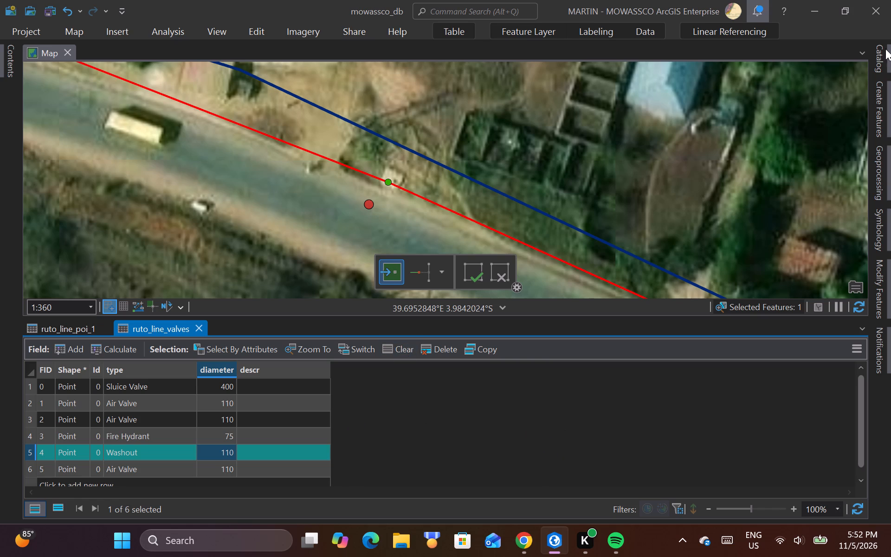
Place a new ruto_line_poi_1 point just northeast of the new air valve, between the two pipelines.
click(889, 104)
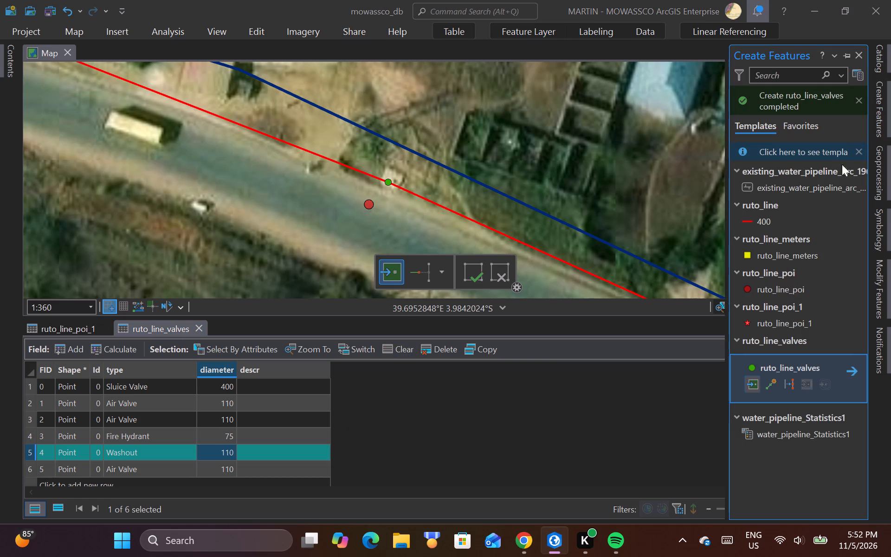
click(767, 326)
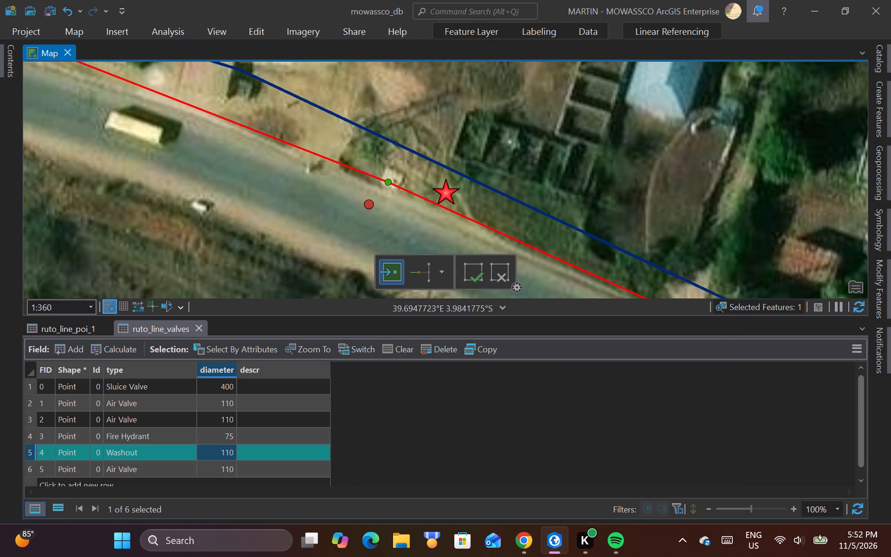
click(407, 169)
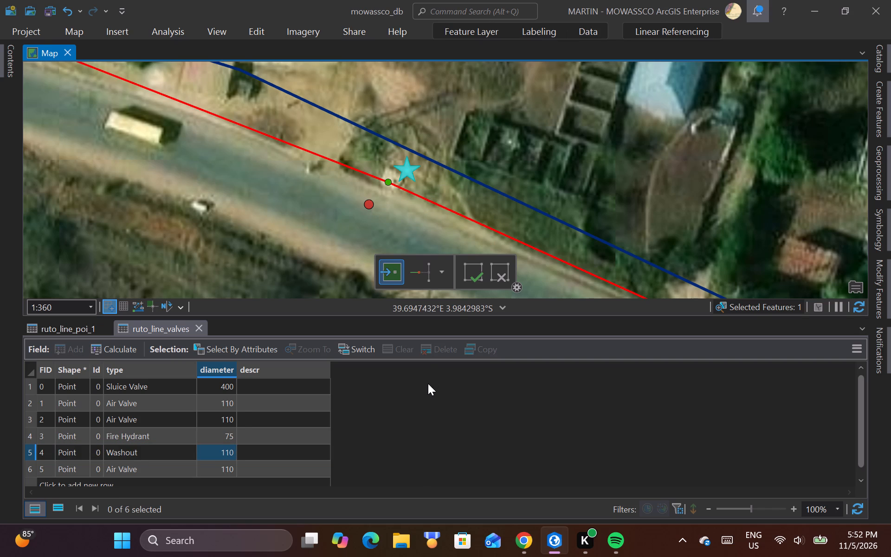
In the ruto_line_poi_1 table, set the new point's poi_id to P04.
click(77, 330)
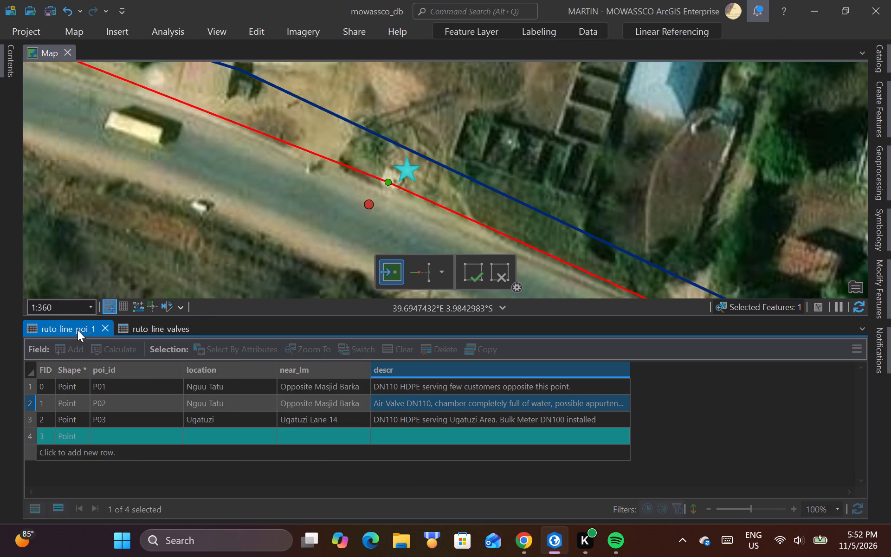
triple_click(109, 434)
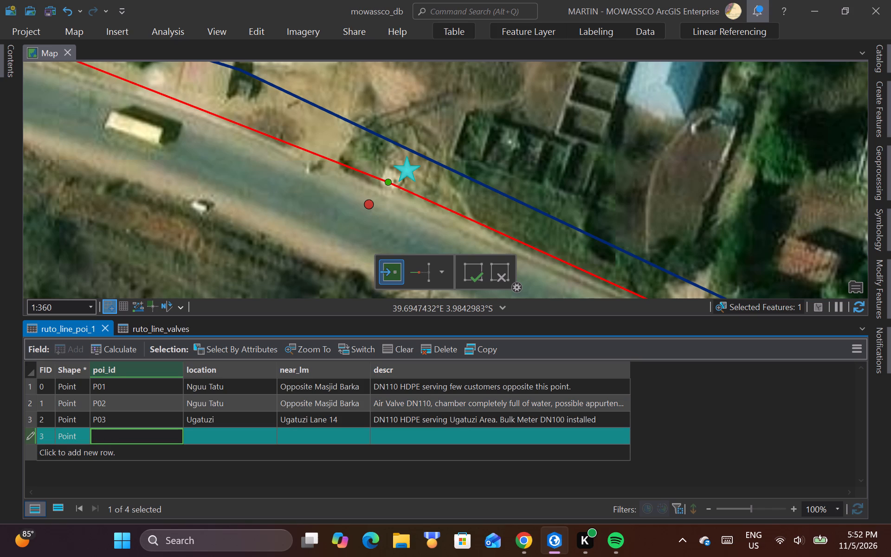
key(BackSpace)
key(BackSpace)
text(04)
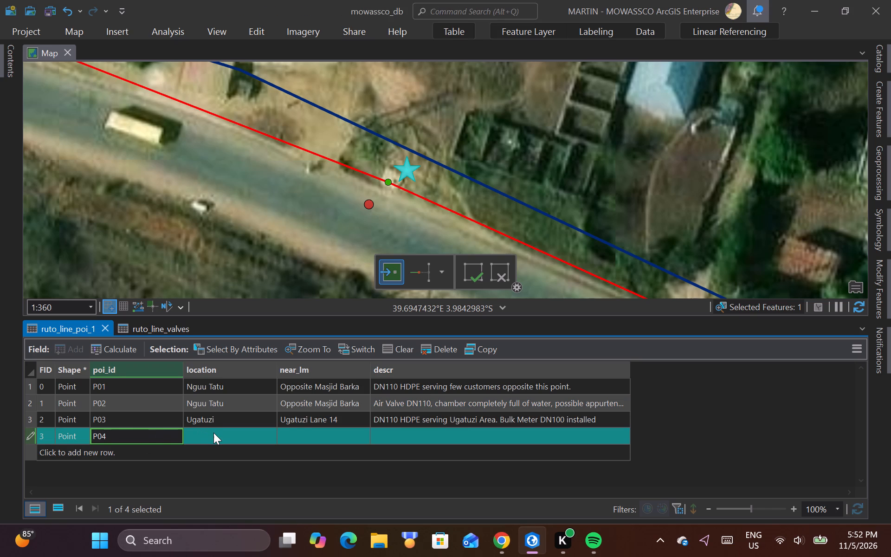
Set the location of the P04 record to Ugatuzi.
double_click(213, 433)
key(BackSpace)
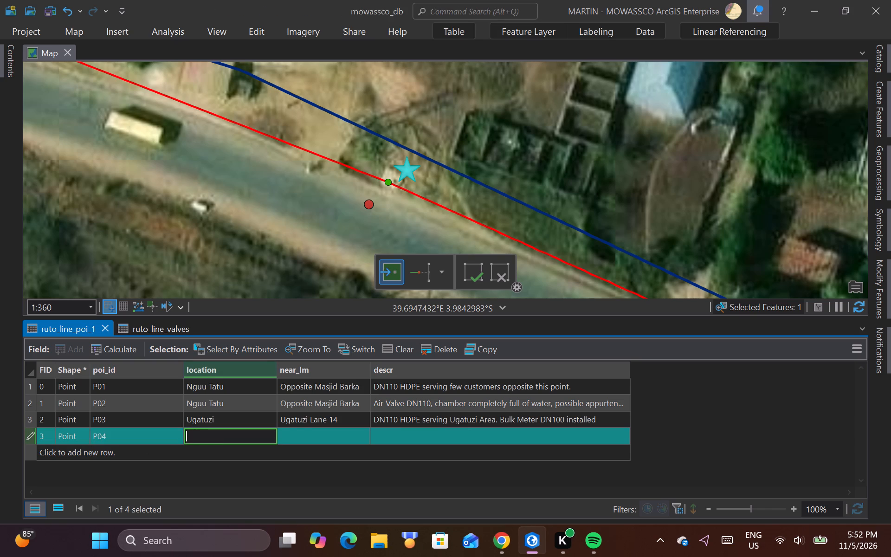
key(BackSpace)
key(BackSpace)
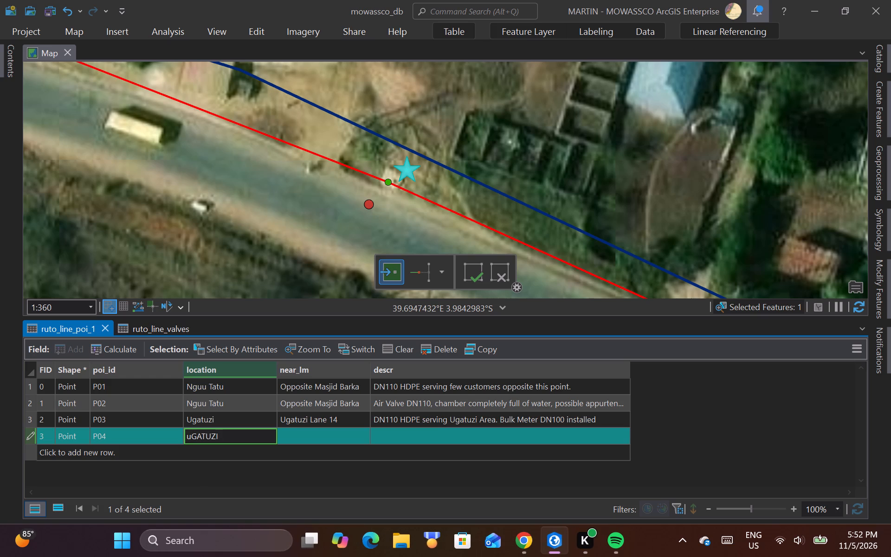
key(BackSpace)
key(BackSpace)
key(BackSpace)
key(BackSpace)
key(BackSpace)
key(BackSpace)
key(BackSpace)
key(BackSpace)
text(tuzi)
Set the near_lm landmark of the P04 record to Osela Hardware, leaving its description empty.
double_click(308, 433)
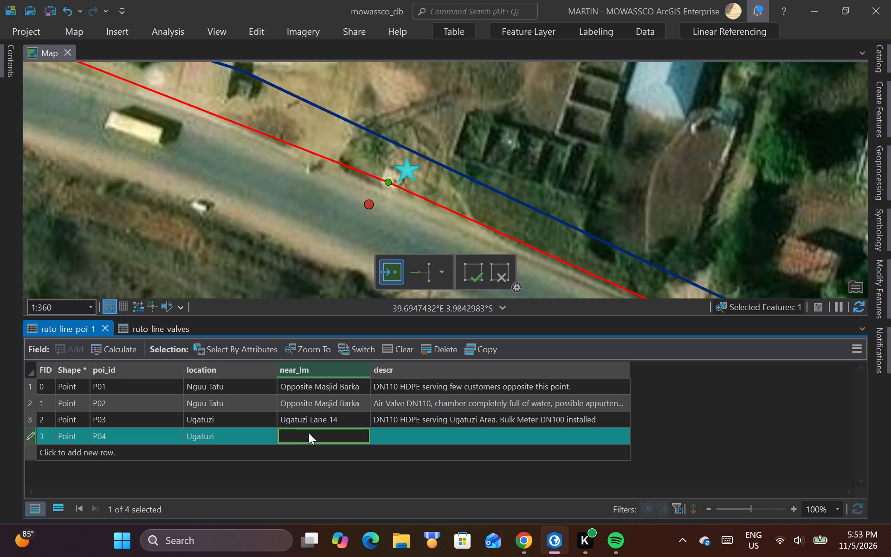
key(BackSpace)
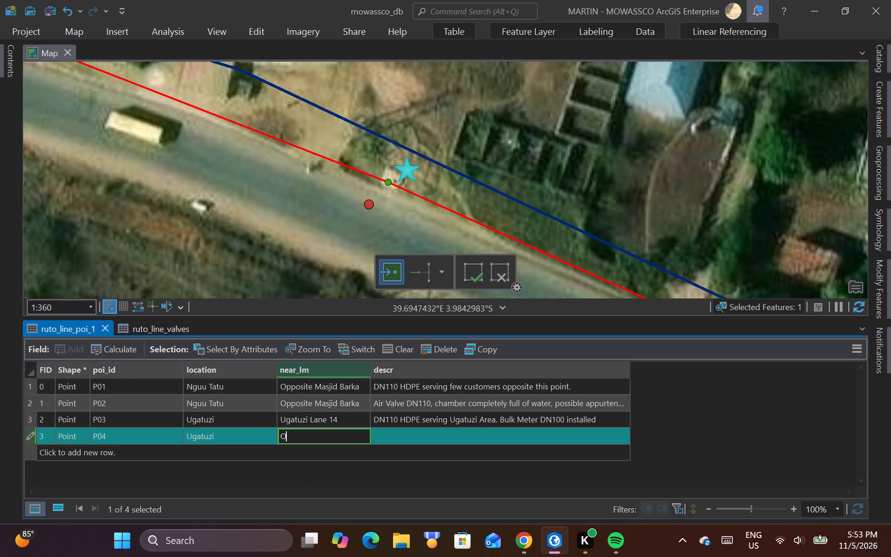
text(sela)
key(space)
click(388, 435)
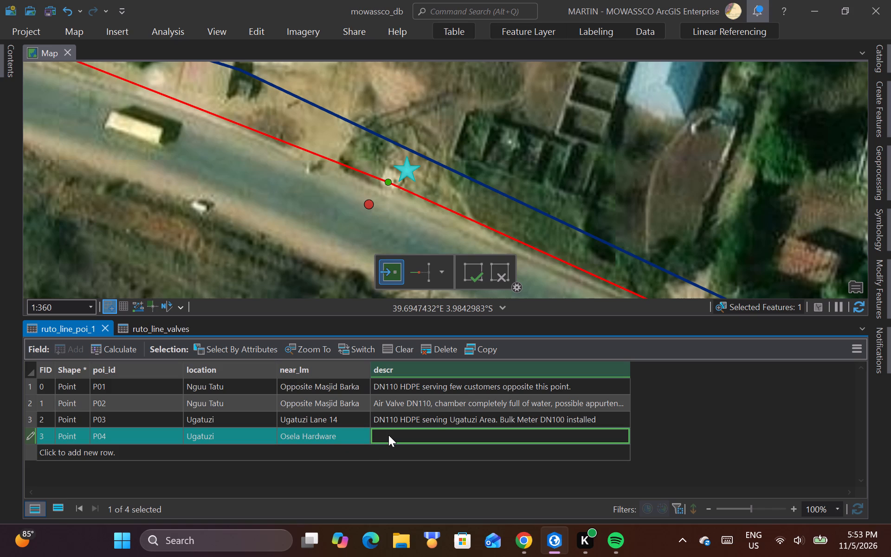
click(28, 421)
Save the pending edits for the new P04 point.
click(256, 28)
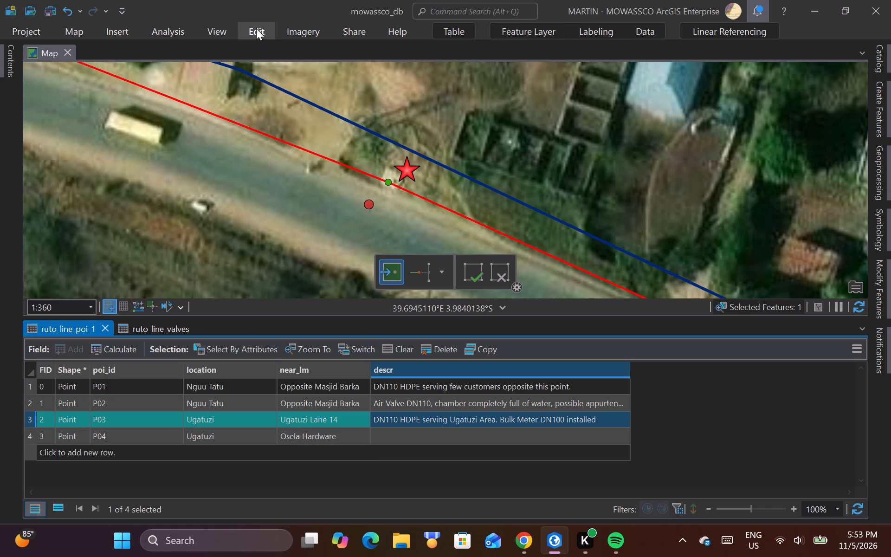
click(107, 63)
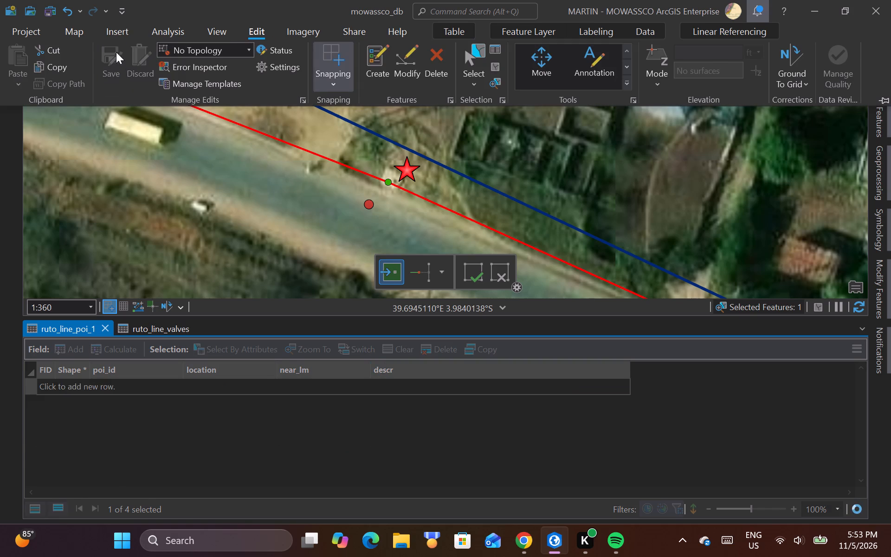
Check the attributes of the ruto_line_poi point just southwest of the new air valve for its description.
click(76, 28)
click(112, 54)
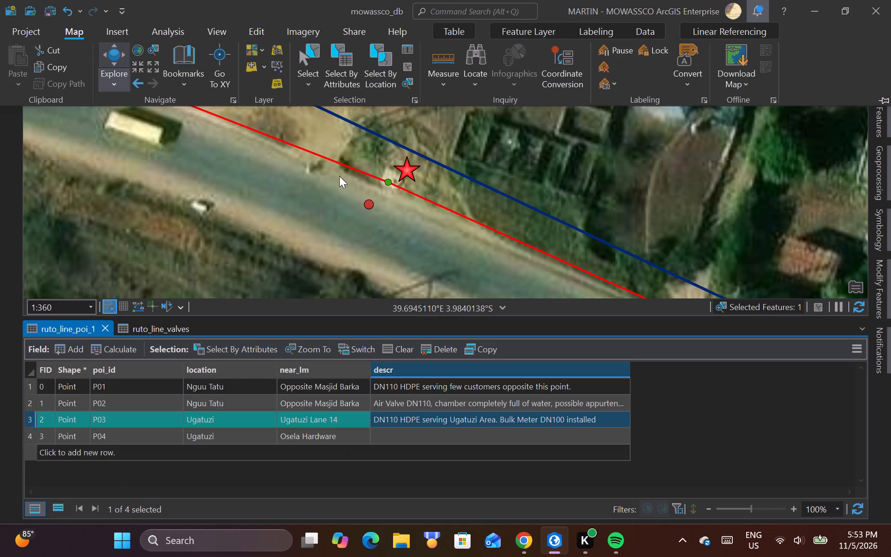
click(368, 204)
click(368, 206)
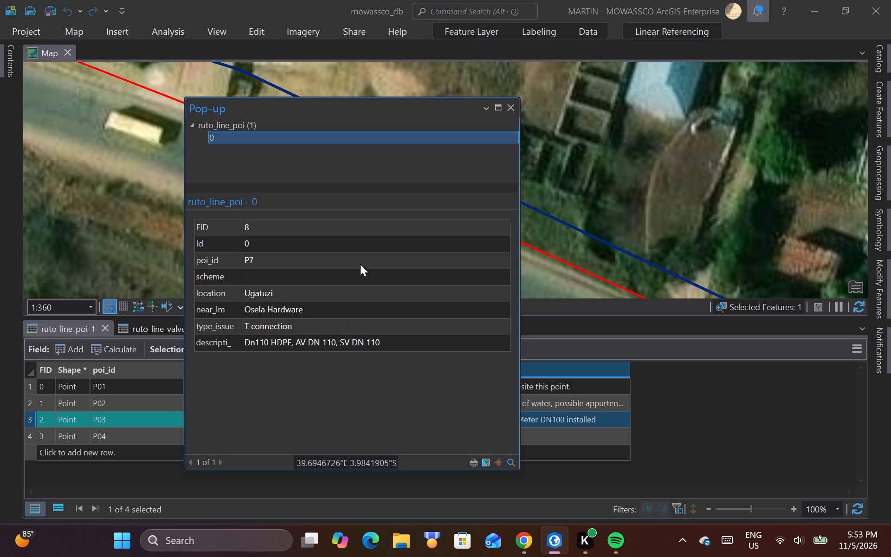
click(248, 6)
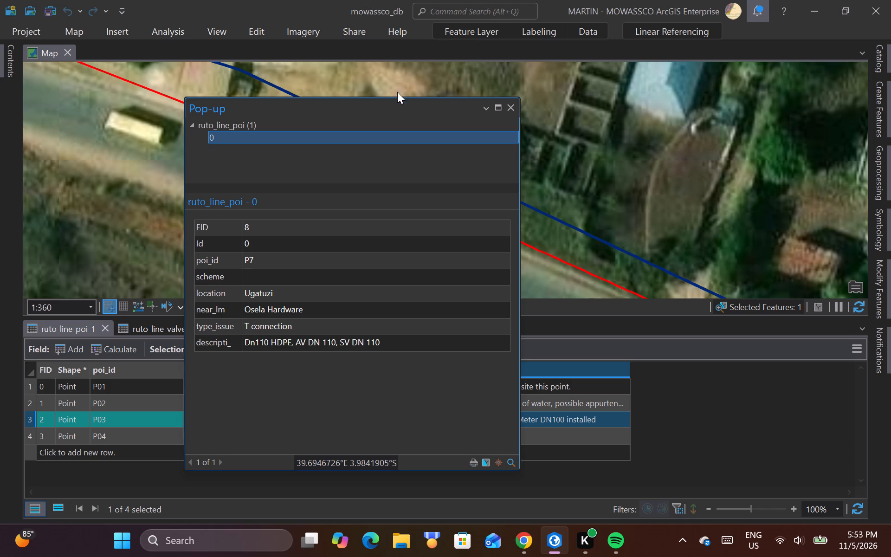
click(513, 109)
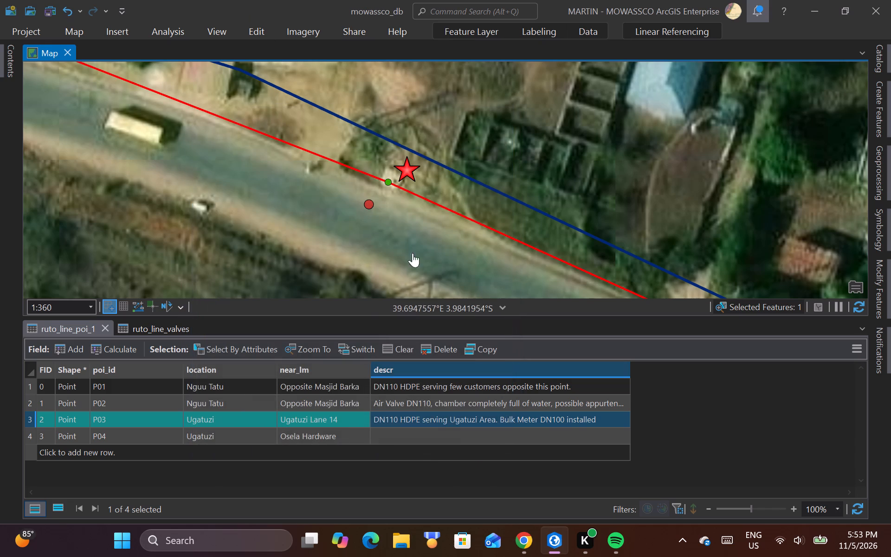
Set the descr of the P04 record to "DN110 HDPE serving Ugatuzi Area.".
double_click(396, 434)
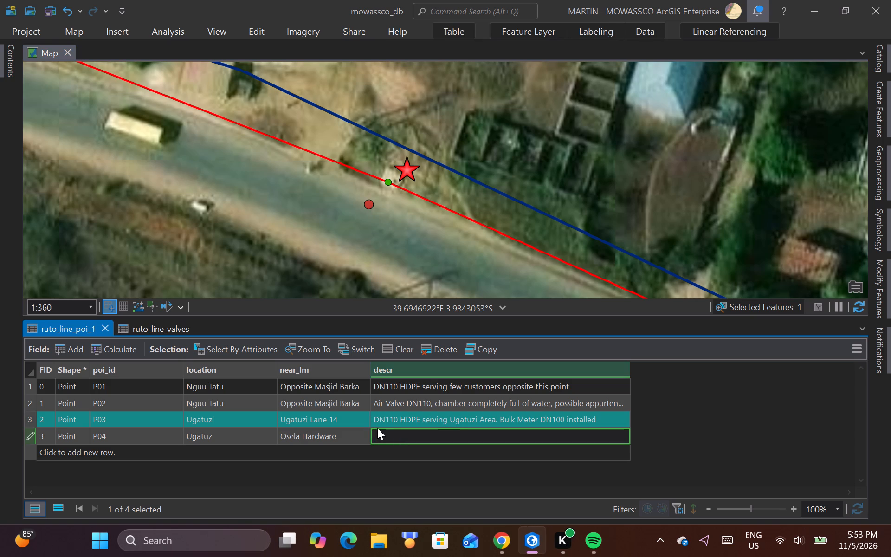
text(DN)
text(110 HDPE)
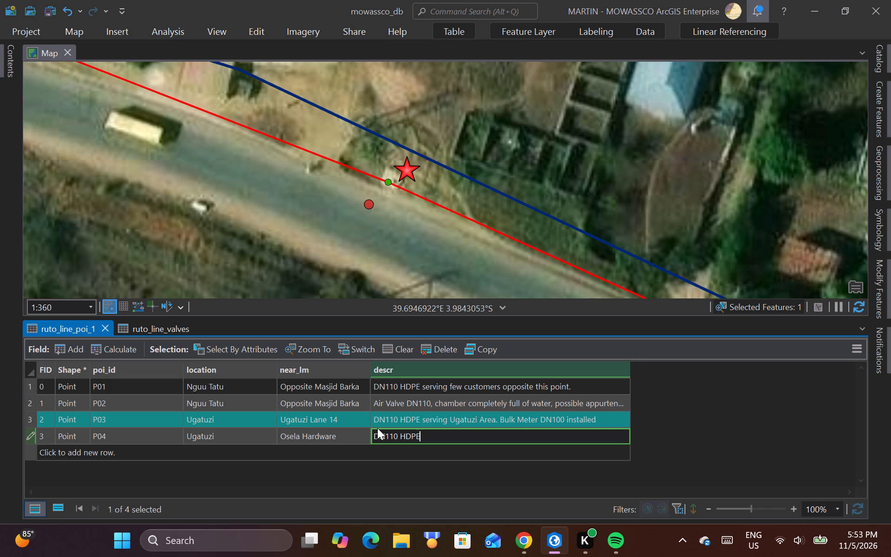
text(serving)
key(space)
text(rea)
key(period)
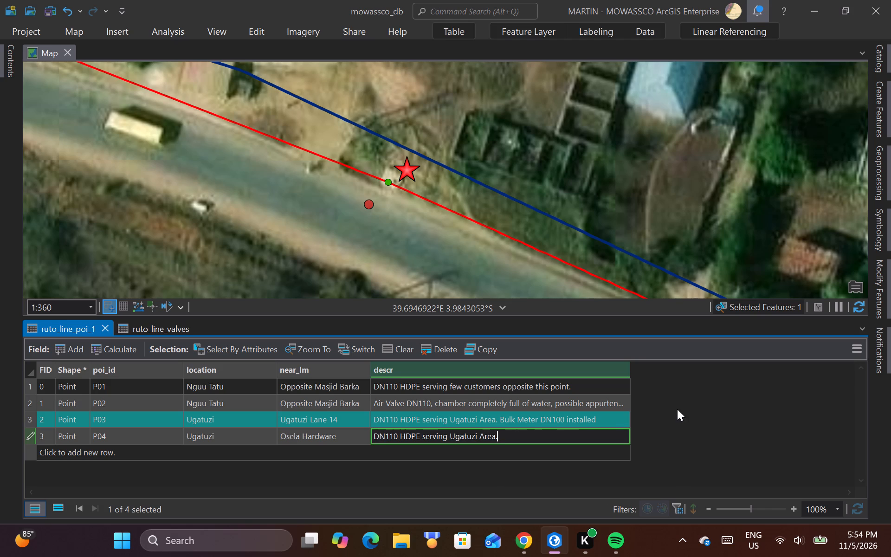
click(28, 417)
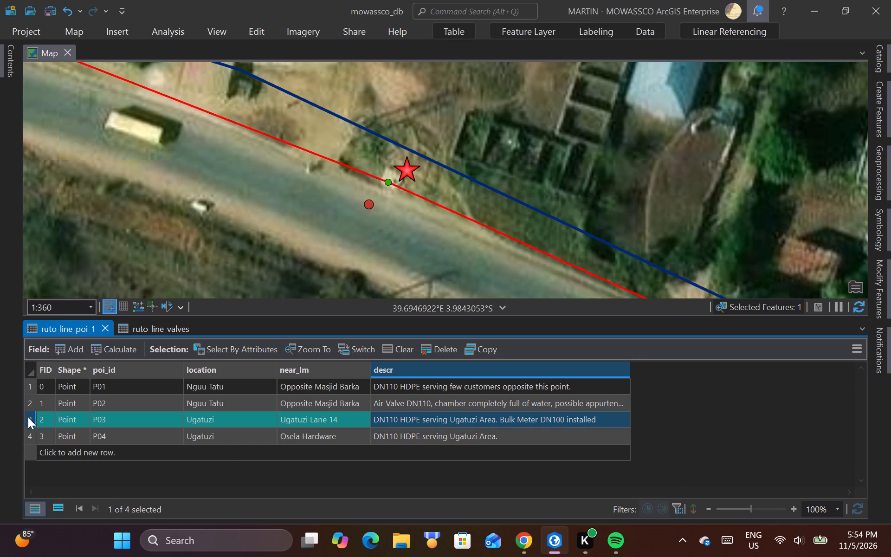
Save the pending edits for the P04 description.
click(250, 30)
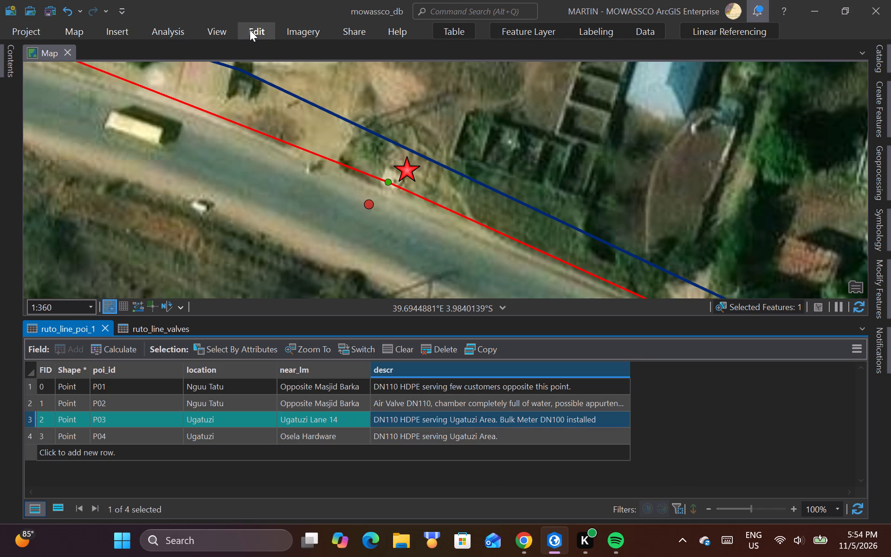
click(107, 60)
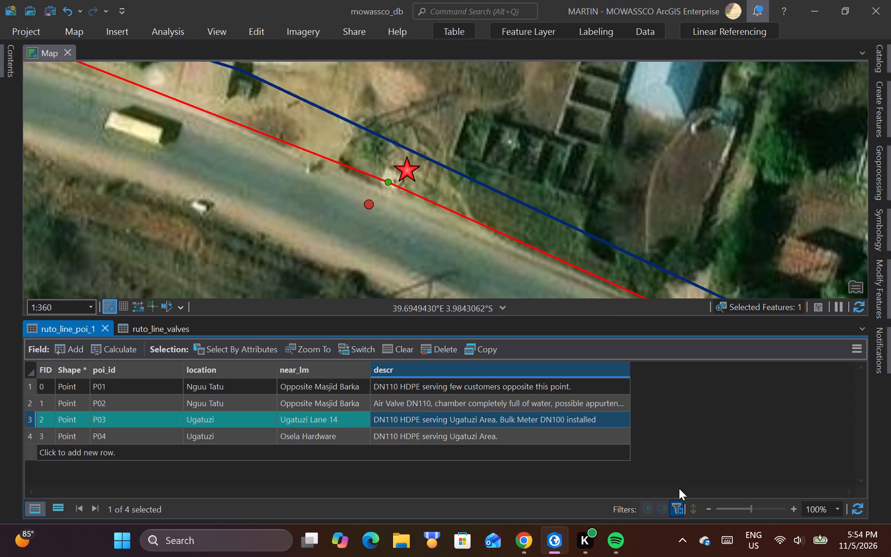
Examine the ruto_line route east of P04, including its bend and the remaining ruto_line_poi points along it.
scroll(403, 194, down, 2)
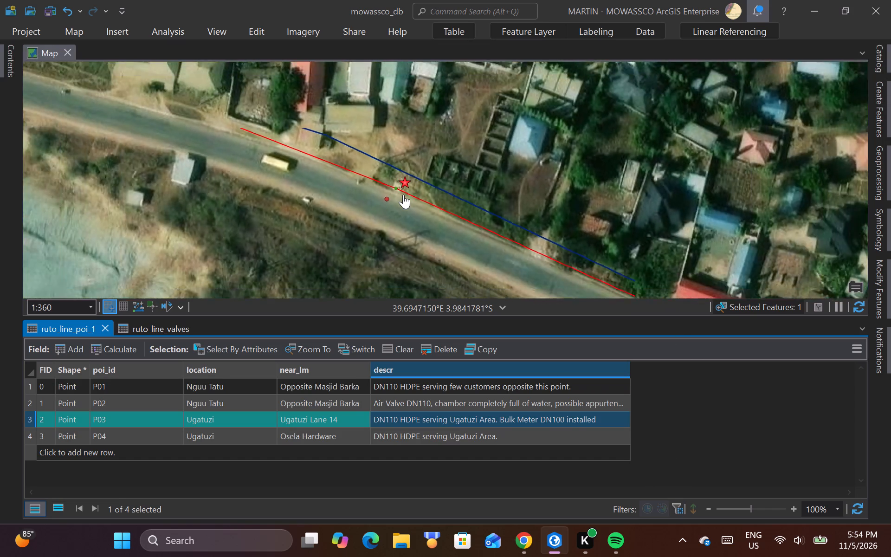
scroll(403, 194, down, 3)
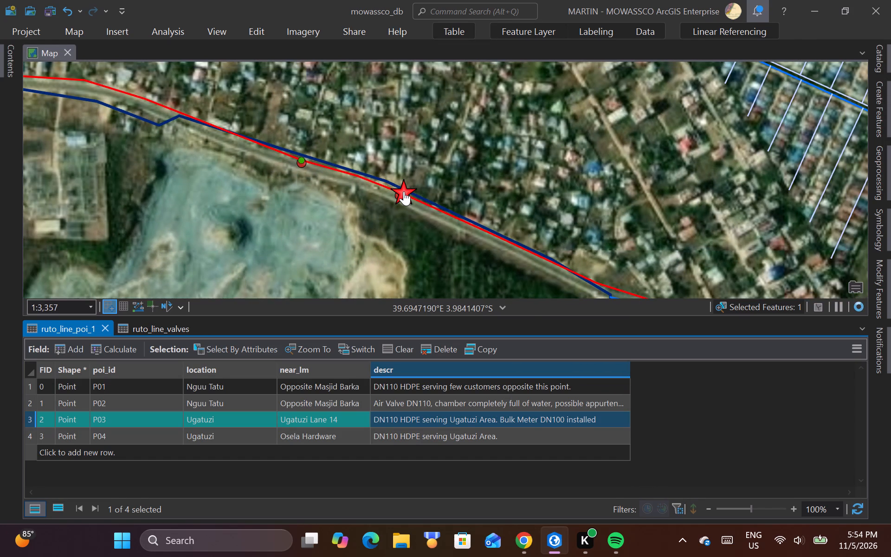
scroll(404, 191, down, 2)
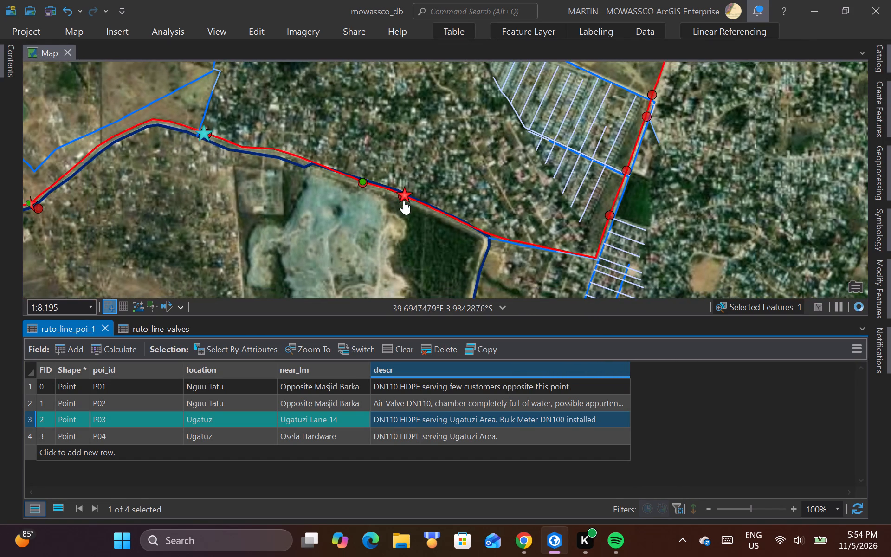
scroll(387, 195, down, 2)
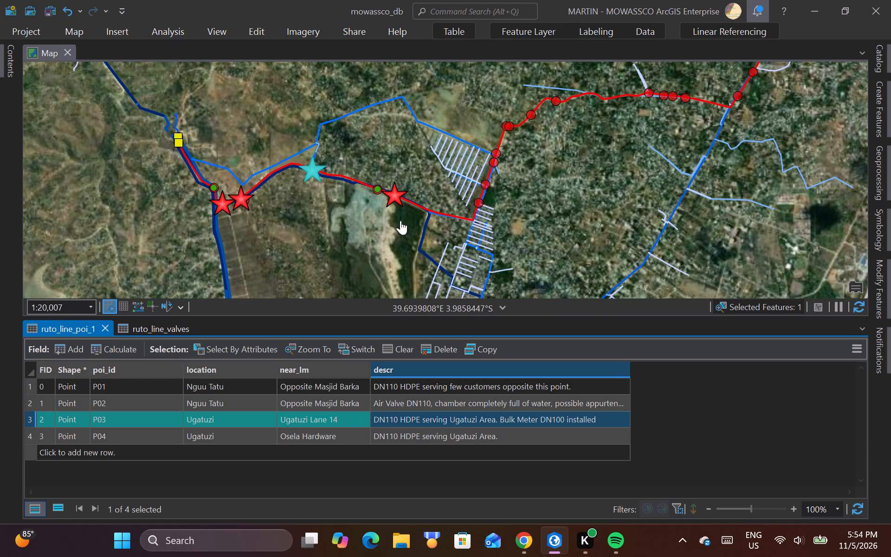
scroll(272, 232, down, 1)
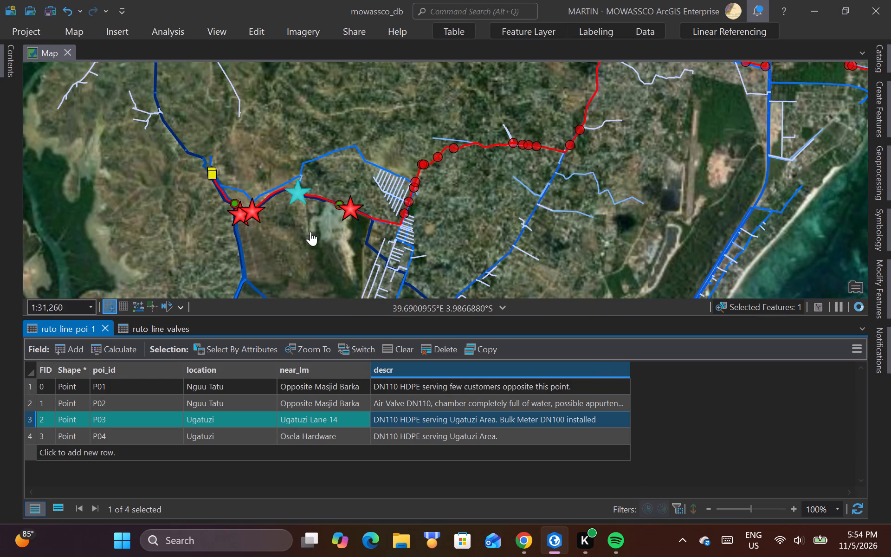
scroll(322, 237, down, 1)
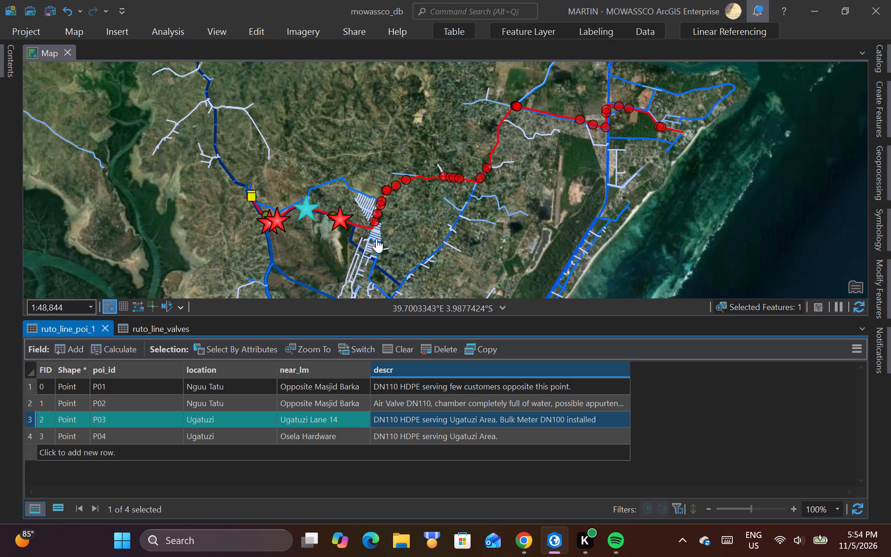
scroll(370, 242, up, 1)
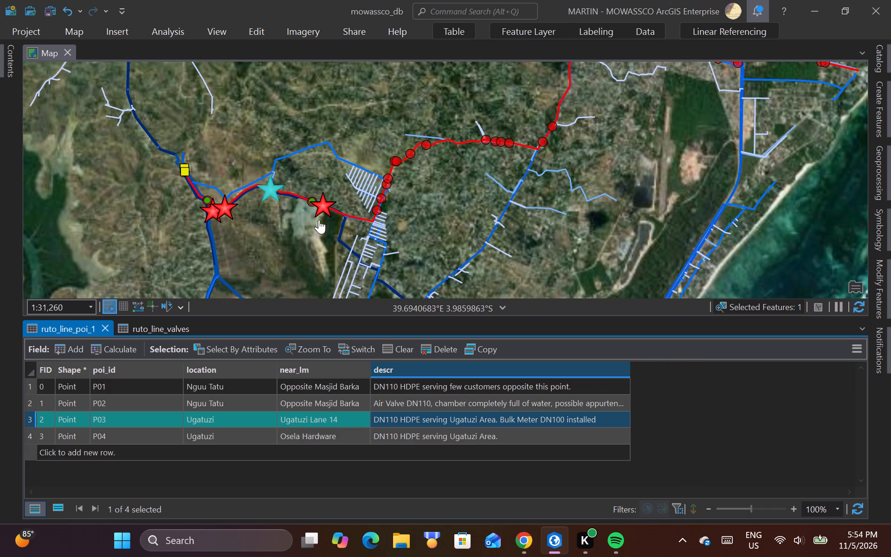
scroll(299, 207, up, 2)
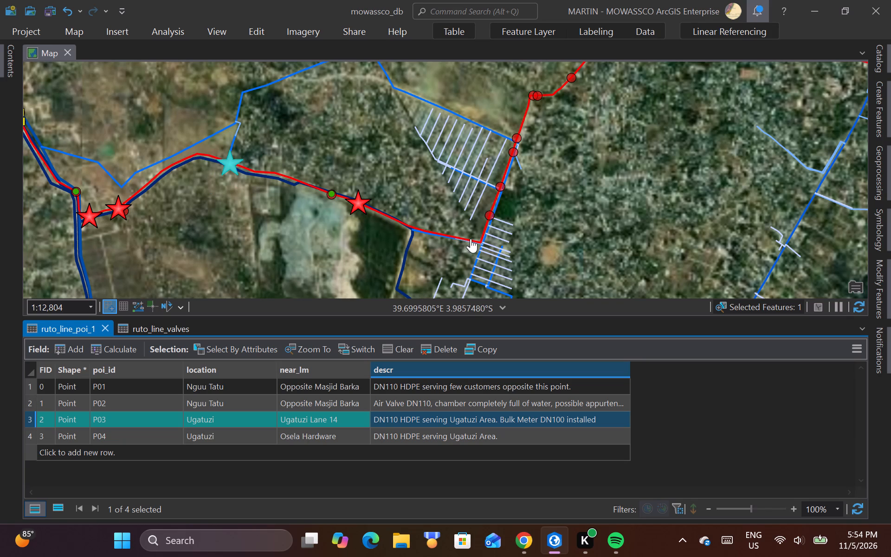
scroll(474, 238, down, 1)
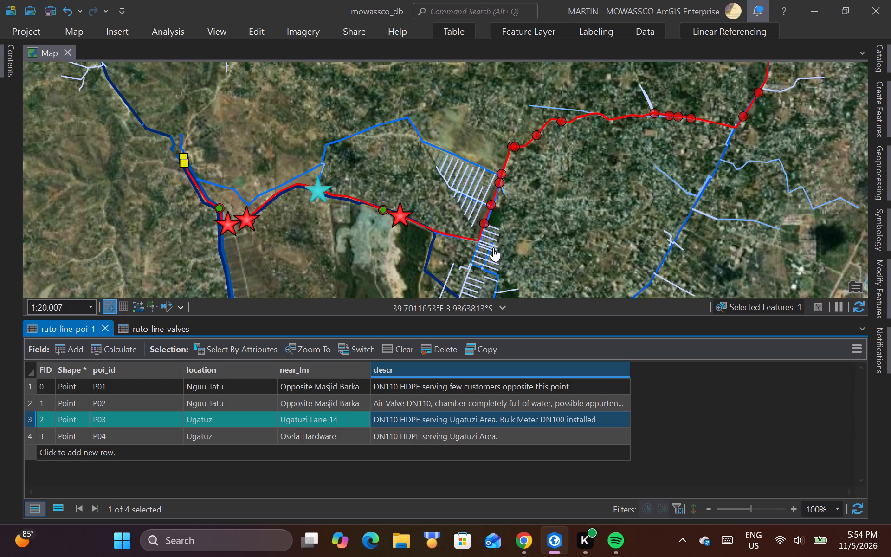
scroll(493, 247, up, 1)
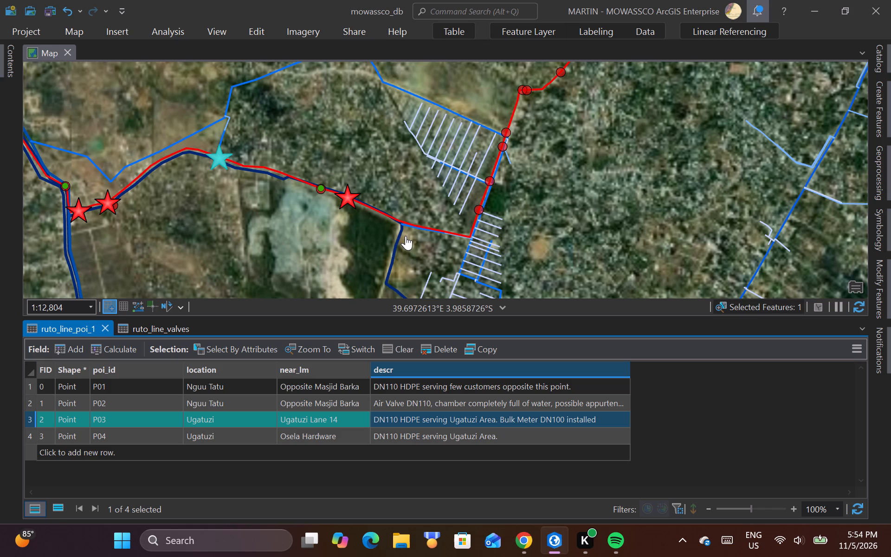
scroll(389, 222, up, 2)
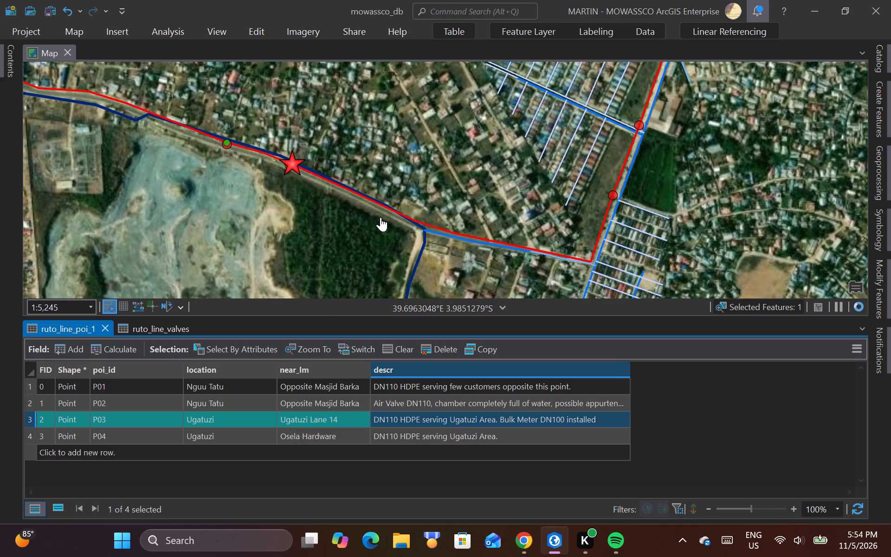
scroll(377, 228, down, 2)
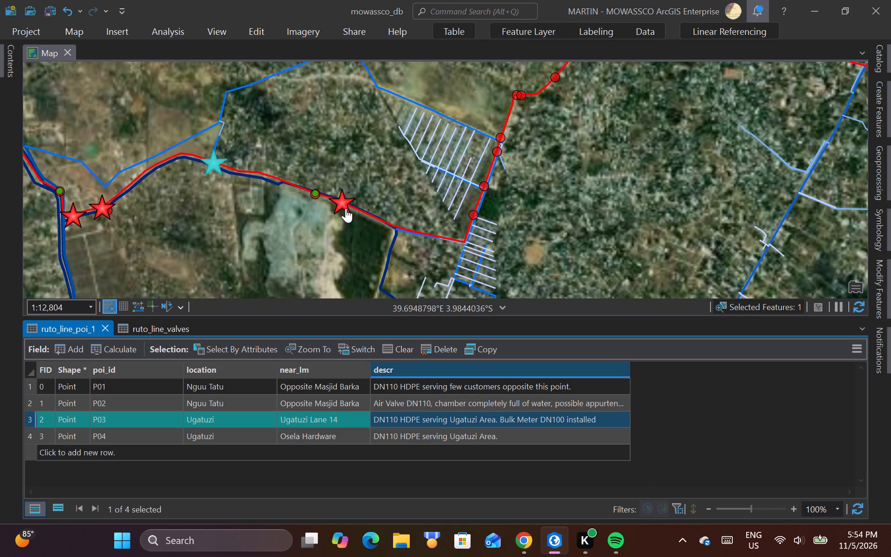
scroll(345, 210, down, 1)
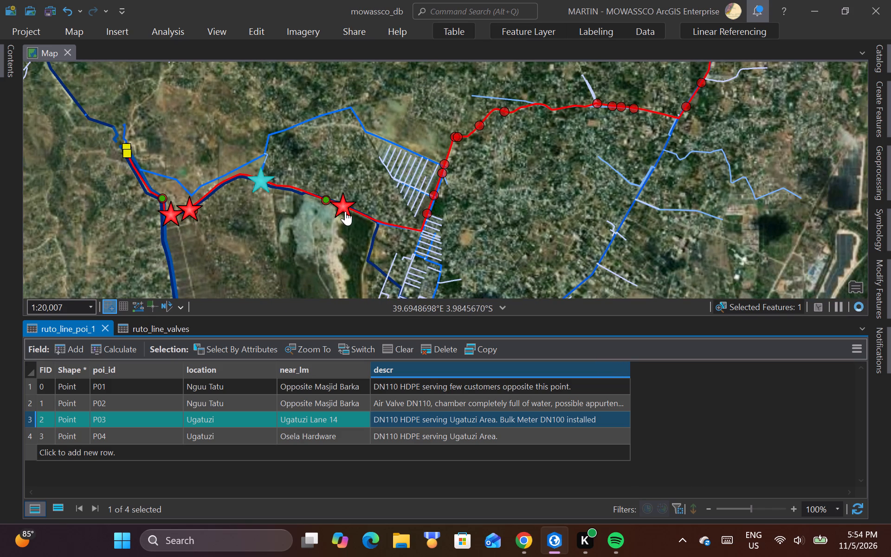
scroll(345, 211, down, 1)
scroll(557, 145, up, 1)
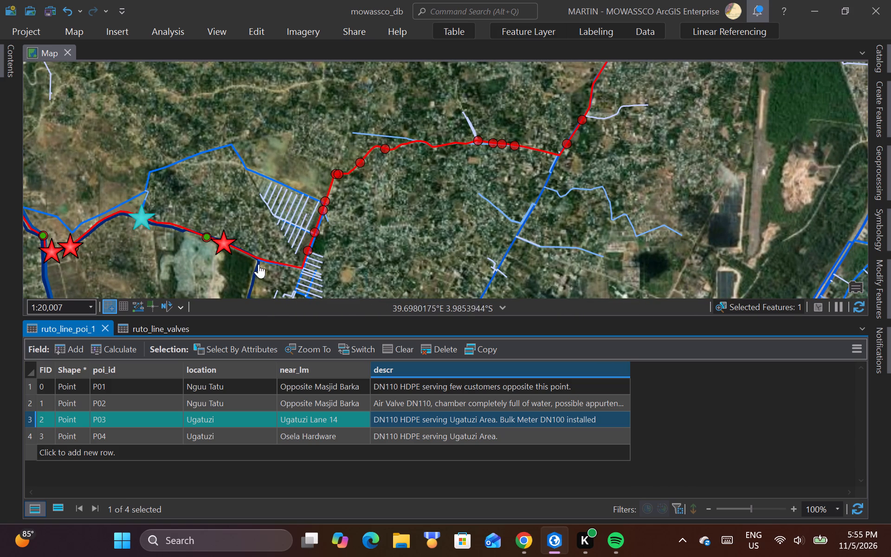
scroll(220, 256, up, 2)
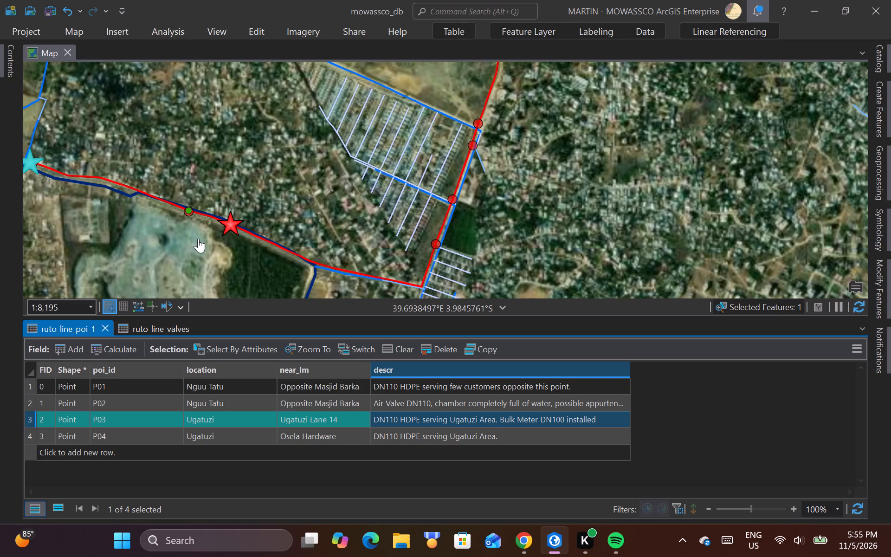
drag(198, 239, 231, 181)
scroll(347, 202, up, 2)
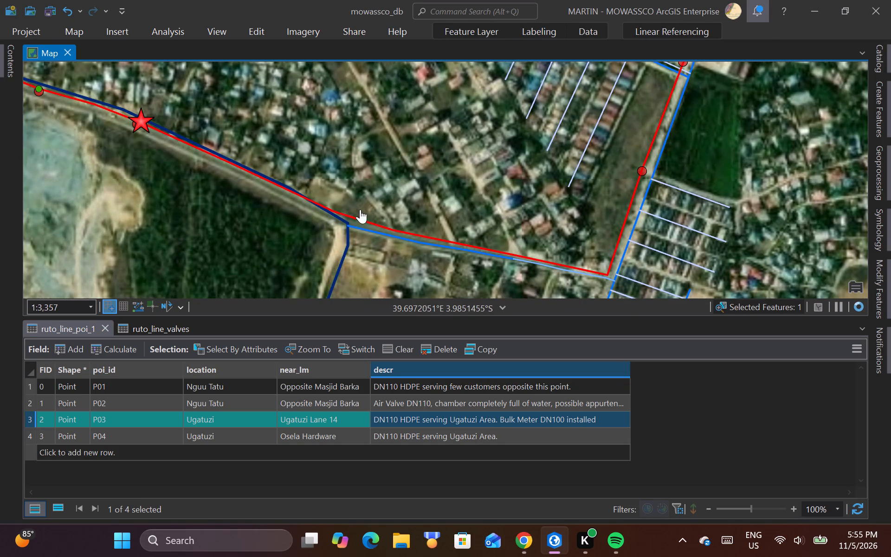
drag(492, 208, 392, 153)
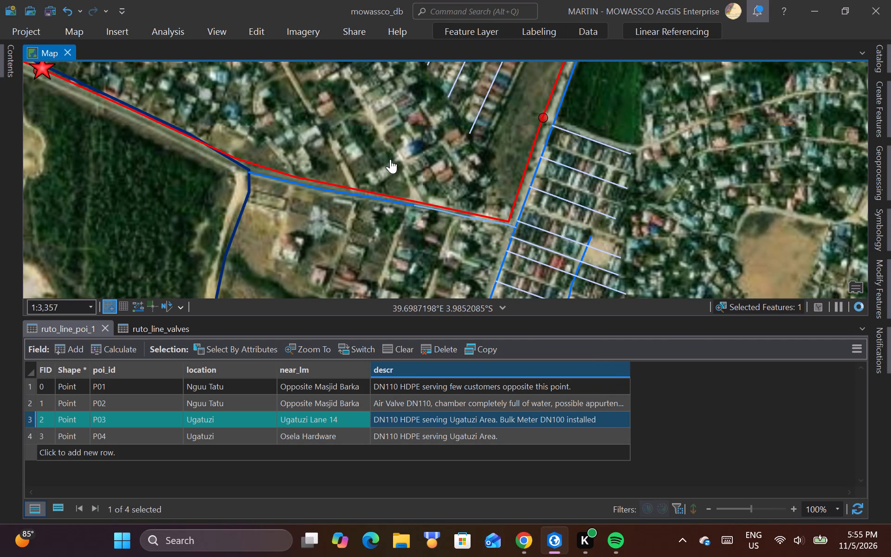
drag(472, 231, 429, 247)
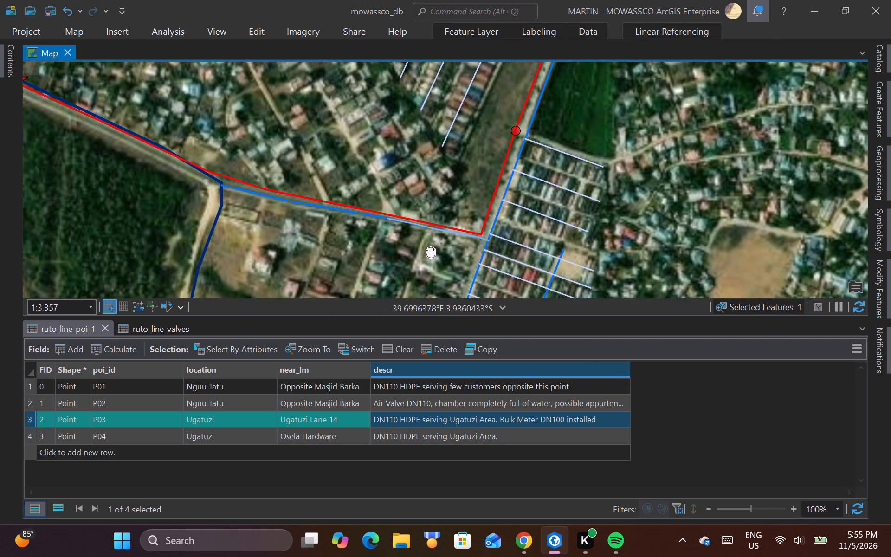
drag(429, 247, 413, 254)
scroll(355, 244, down, 2)
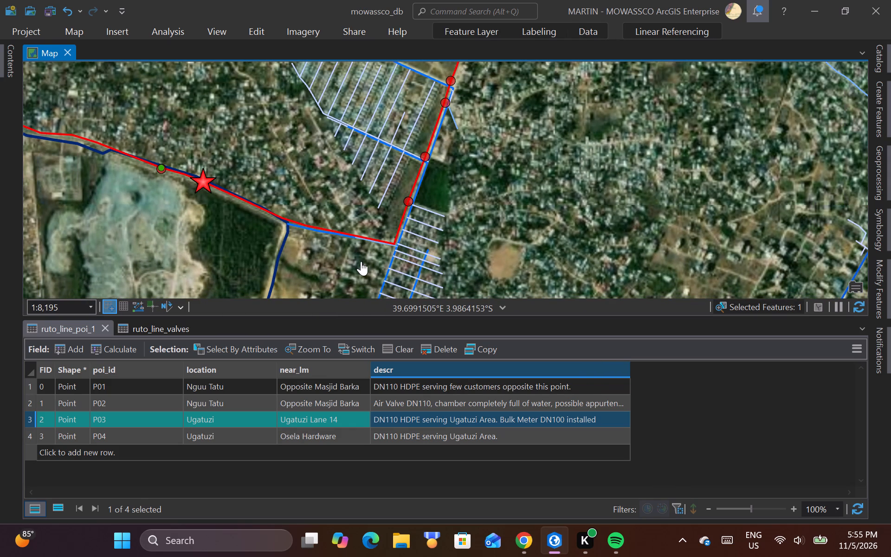
scroll(405, 243, up, 1)
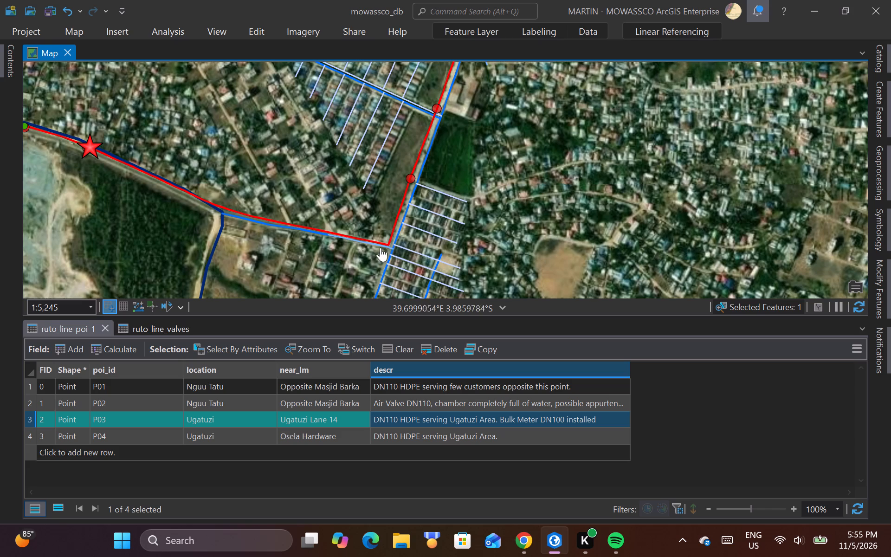
Check the attributes of the original ruto_line_poi point just southwest of P04 again.
scroll(381, 247, down, 2)
scroll(226, 209, up, 2)
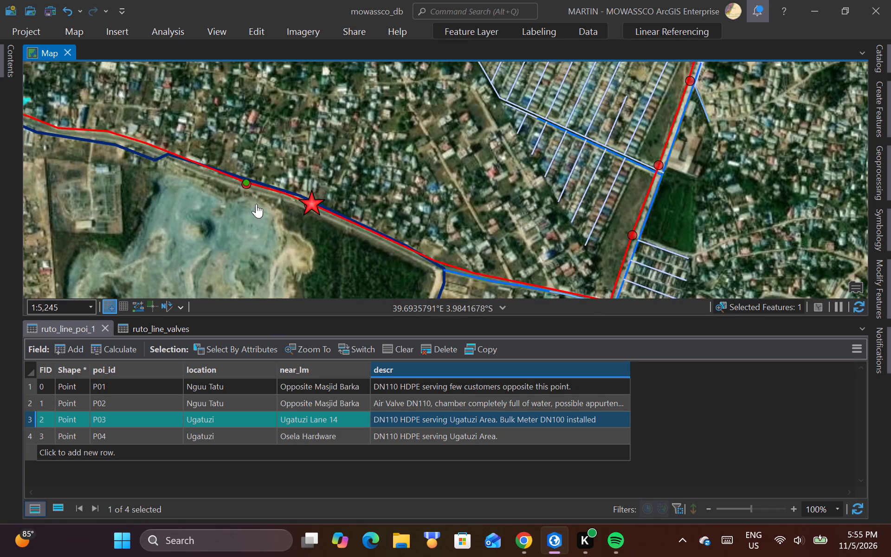
scroll(271, 202, up, 3)
scroll(185, 182, down, 1)
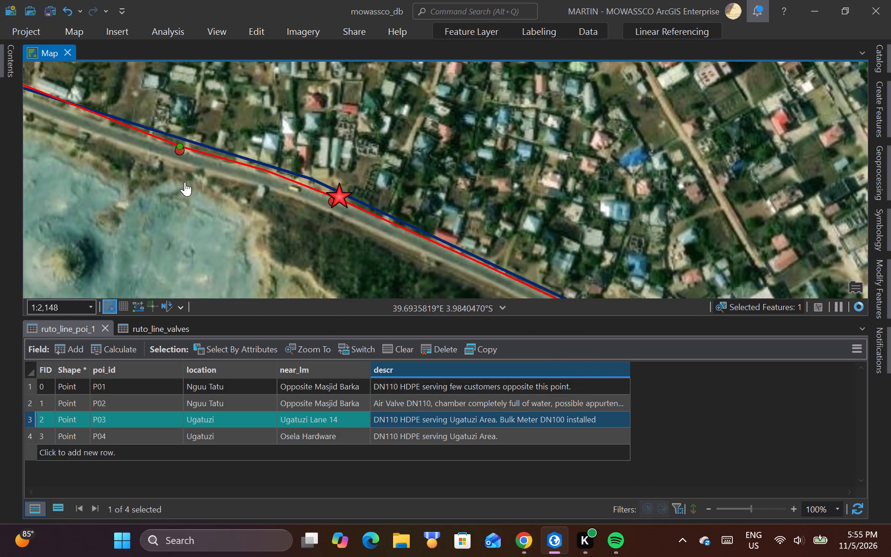
scroll(185, 182, down, 2)
scroll(206, 172, up, 3)
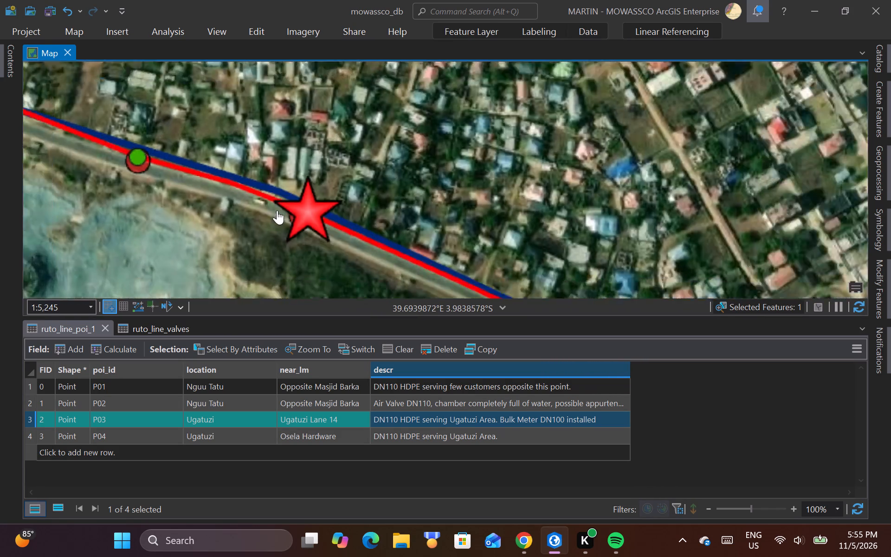
scroll(288, 211, up, 2)
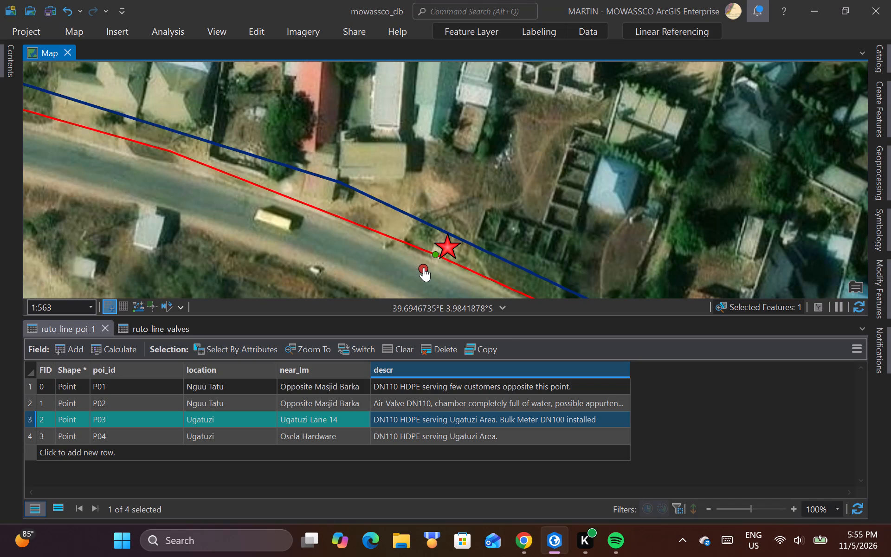
click(424, 267)
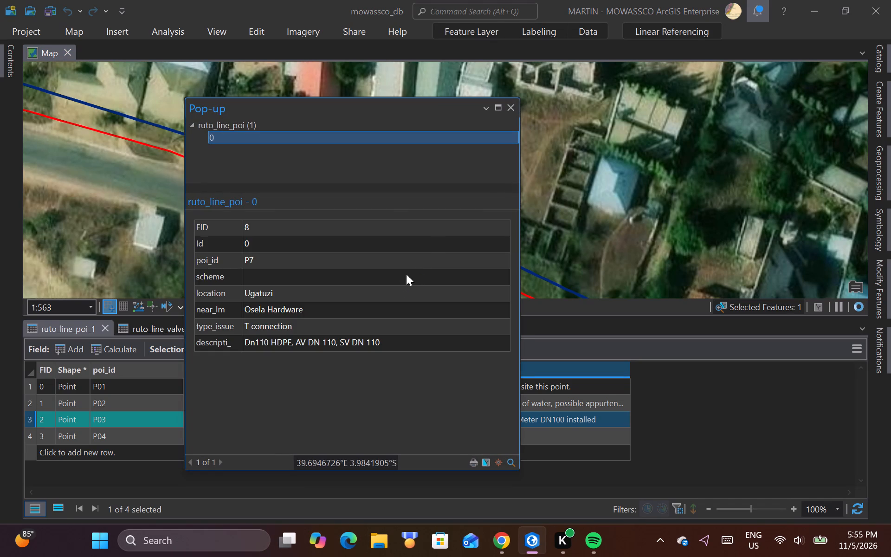
click(512, 108)
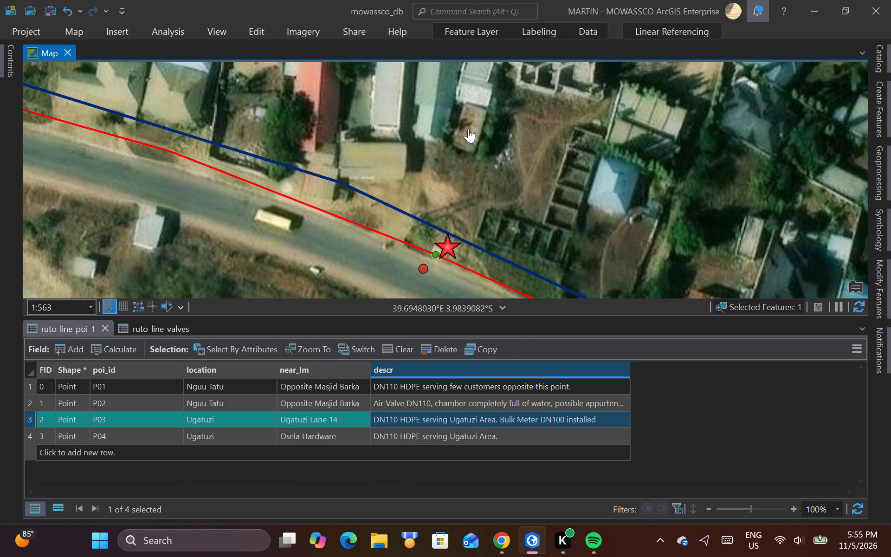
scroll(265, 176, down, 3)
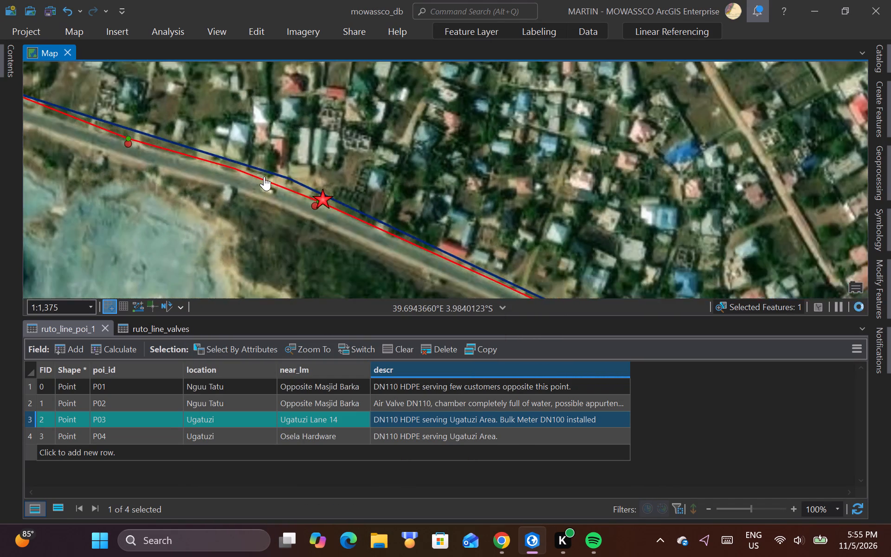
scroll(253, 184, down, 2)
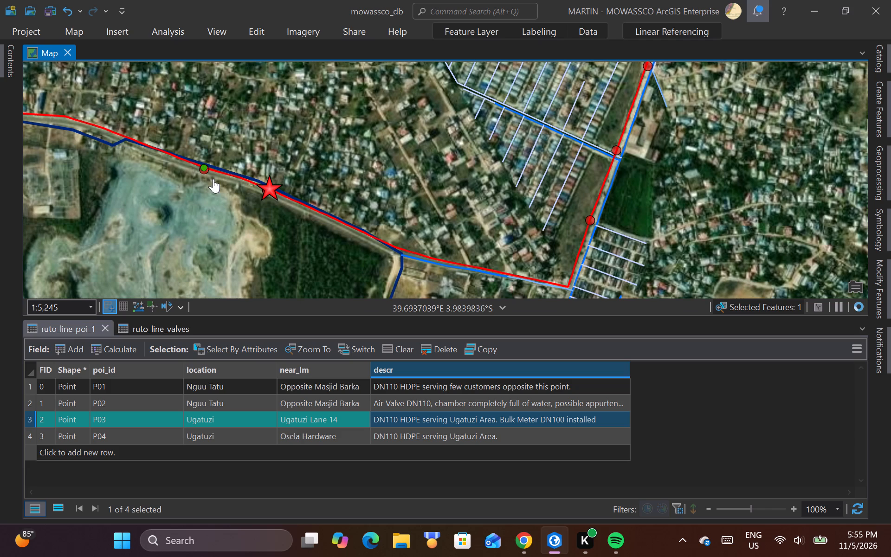
Check the attributes of the first ruto_line_poi point north of the ruto_line bend east of P04.
scroll(208, 154, down, 1)
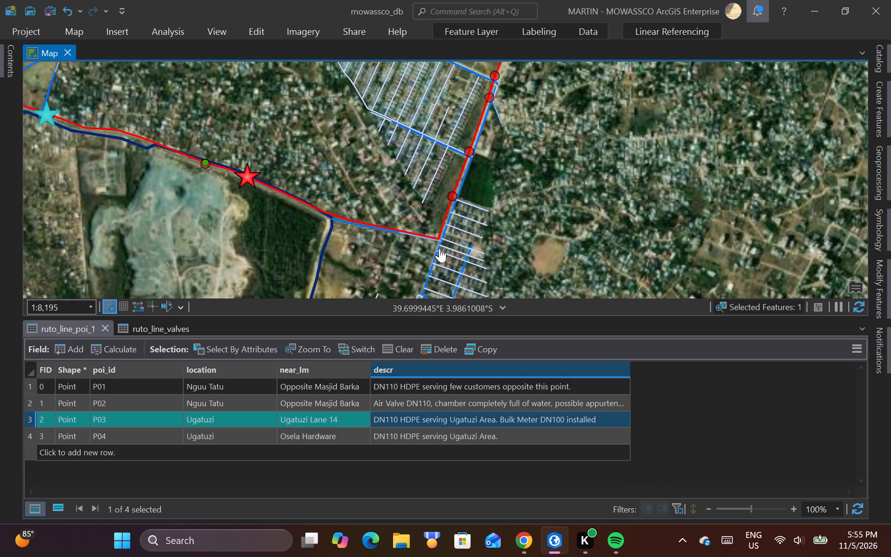
scroll(440, 240, up, 2)
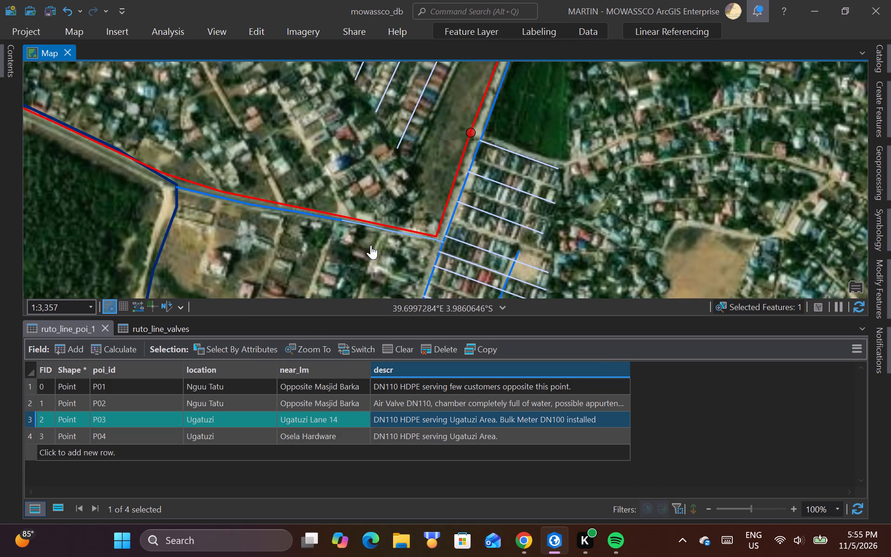
scroll(319, 233, down, 1)
scroll(427, 176, up, 1)
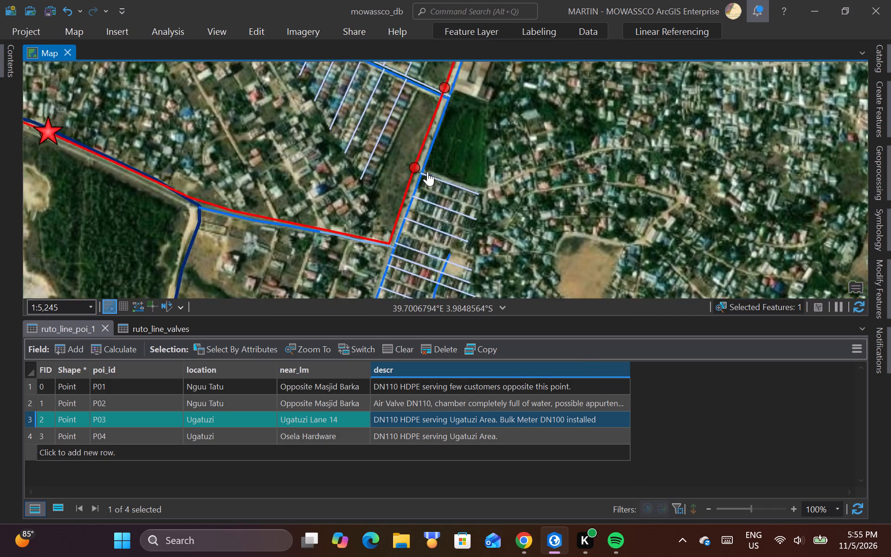
scroll(419, 162, up, 4)
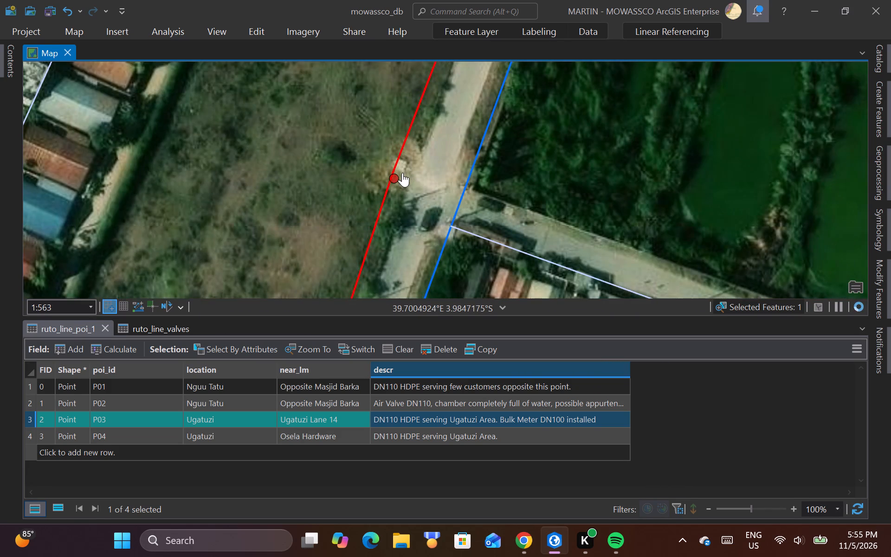
scroll(402, 173, up, 1)
click(389, 182)
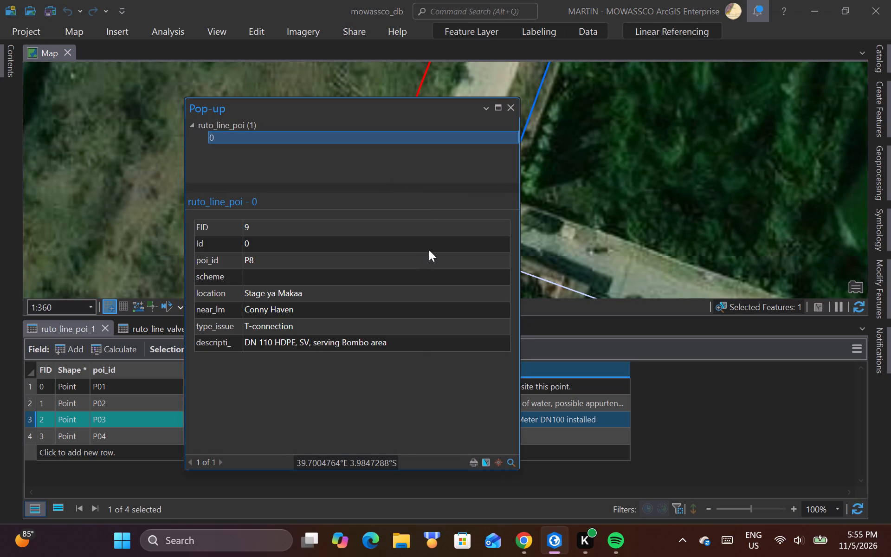
click(512, 109)
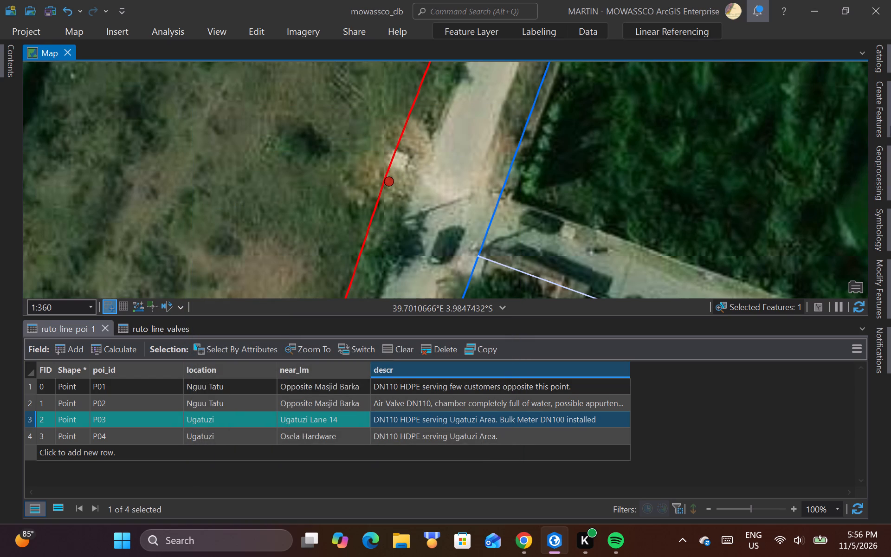
Place a new ruto_line_poi_1 point just northeast of the original ruto_line_poi point P8.
click(889, 98)
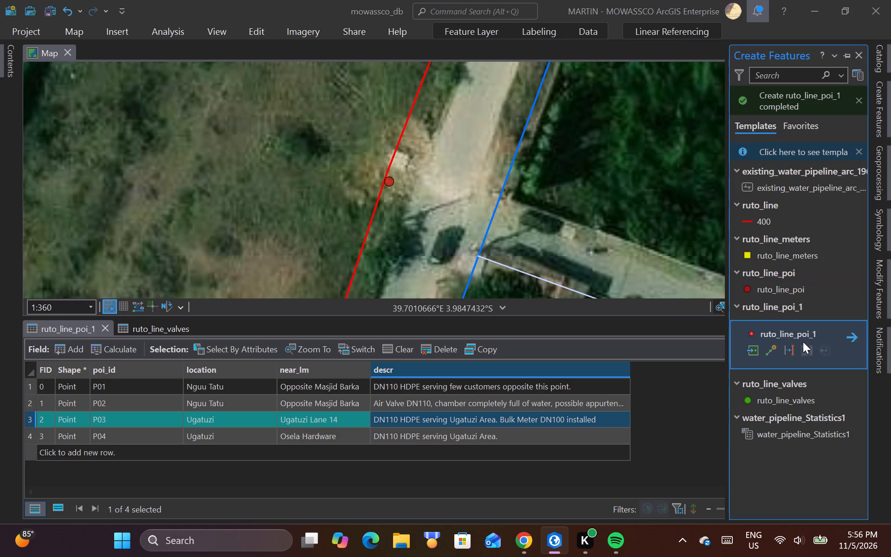
click(754, 349)
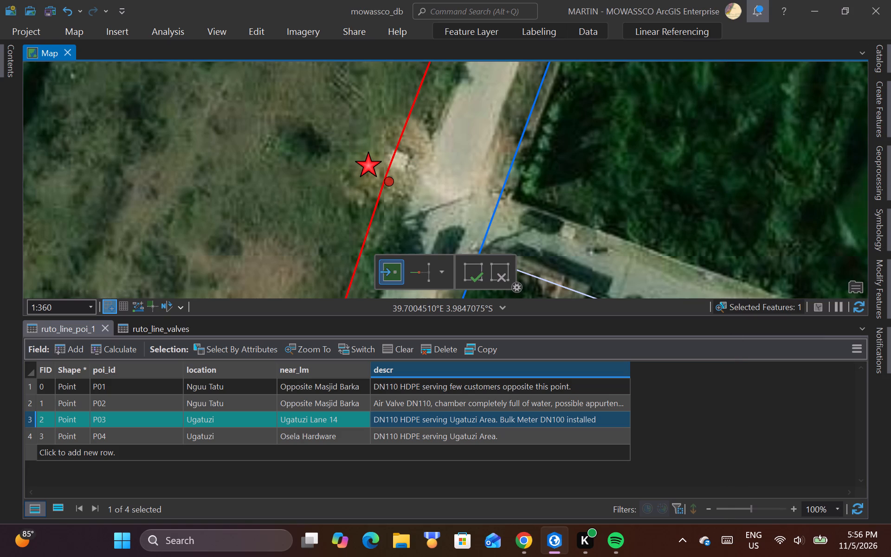
click(408, 170)
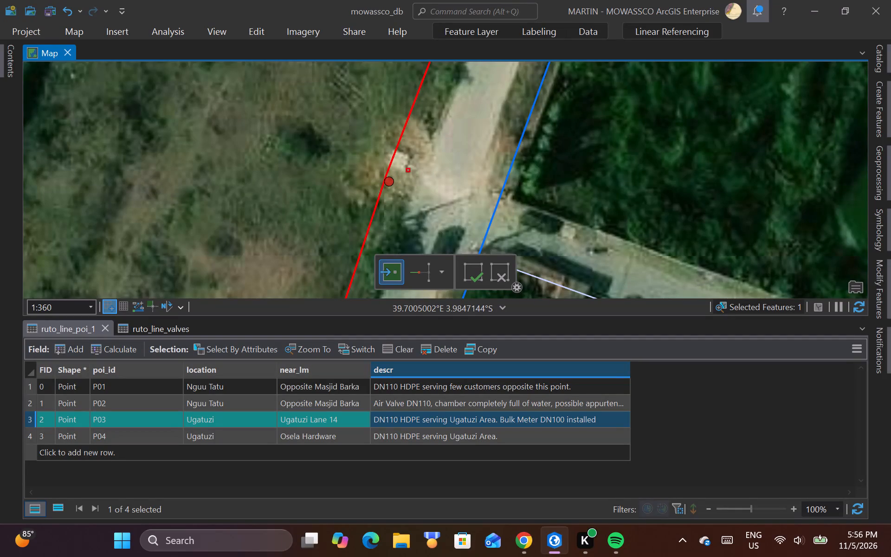
Examine the ruto_line route around the newly placed point, including its neighbouring points and connected pipelines.
scroll(314, 157, down, 3)
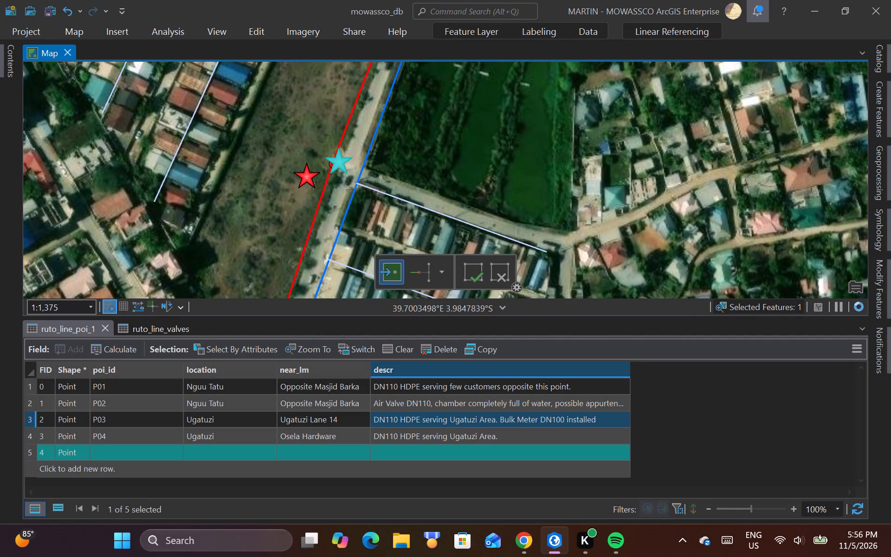
scroll(307, 175, down, 2)
scroll(397, 221, down, 1)
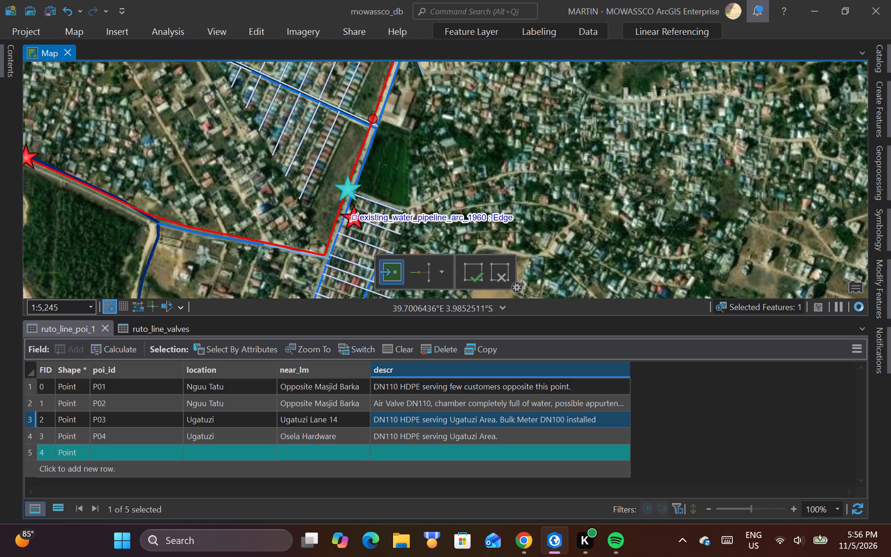
scroll(352, 228, down, 1)
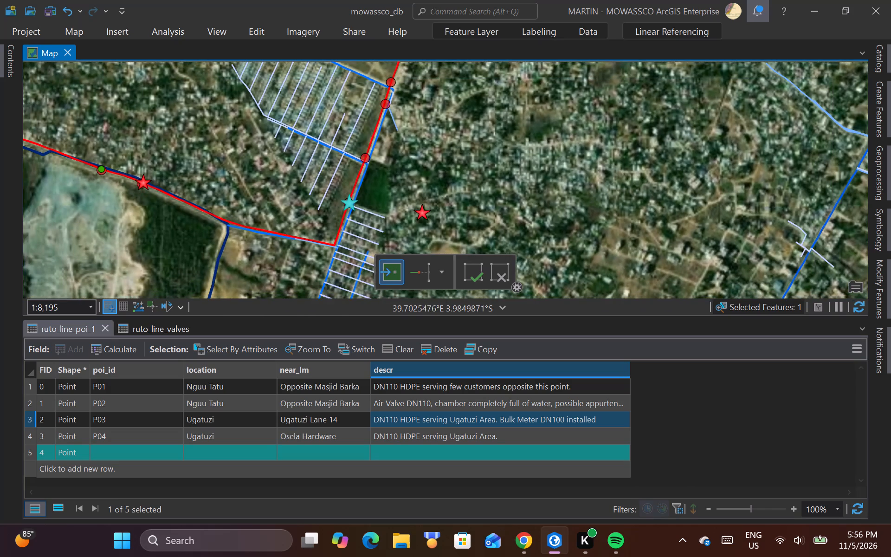
scroll(426, 212, down, 1)
scroll(378, 227, up, 1)
scroll(377, 227, down, 1)
scroll(375, 228, up, 1)
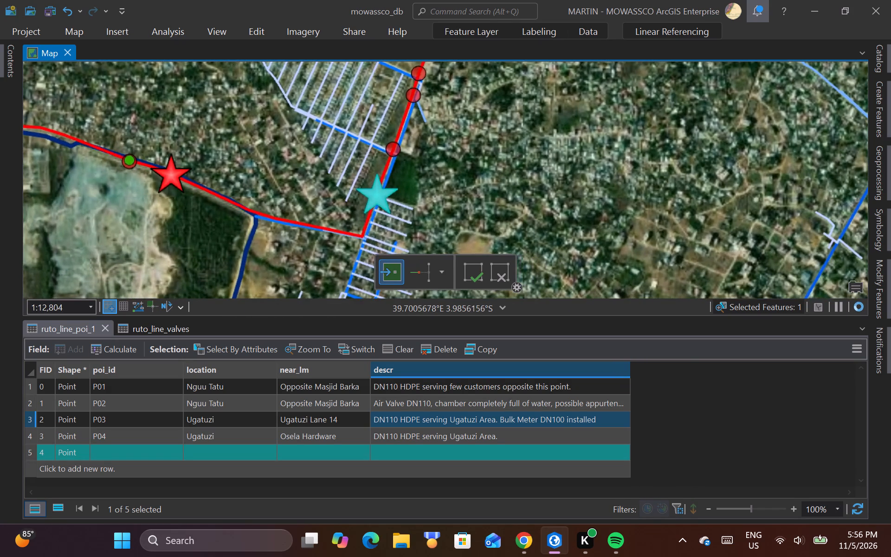
scroll(362, 237, down, 1)
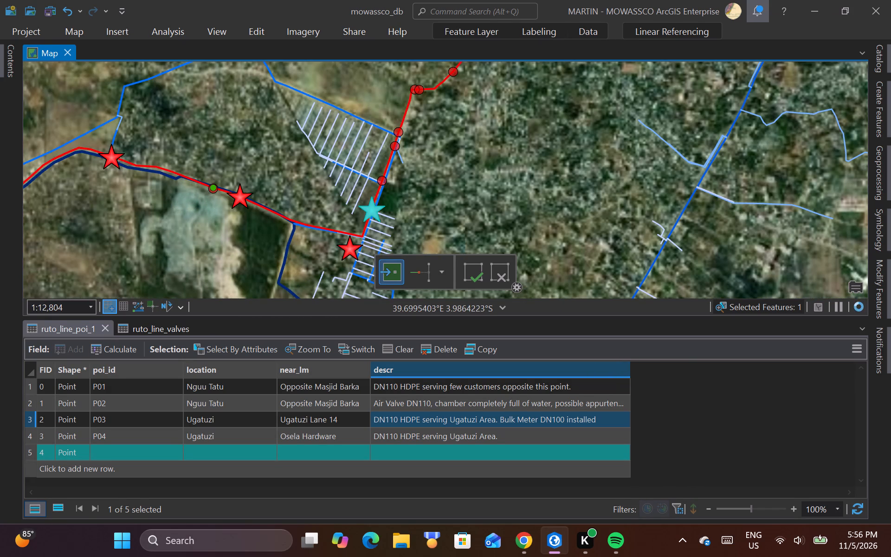
scroll(350, 248, down, 1)
scroll(359, 237, up, 2)
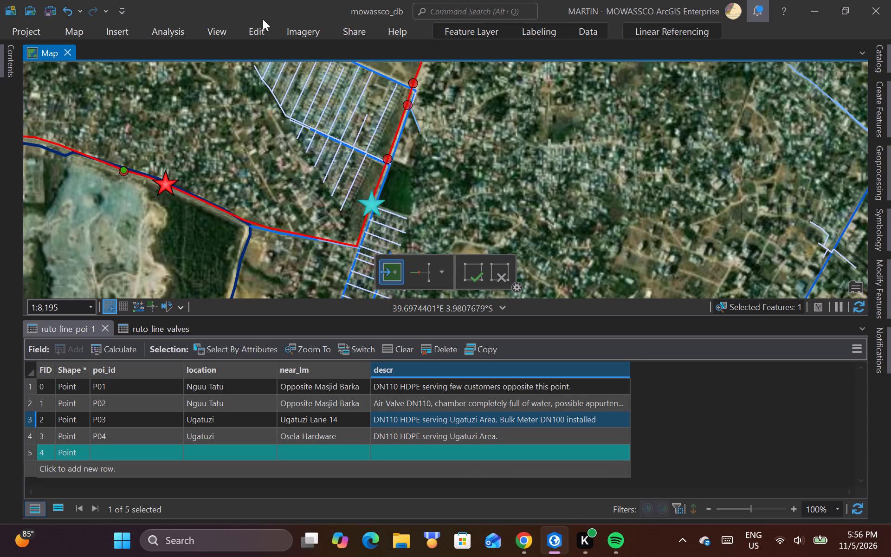
Set the poi_id of the new ruto_line_poi_1 record to P05.
click(262, 31)
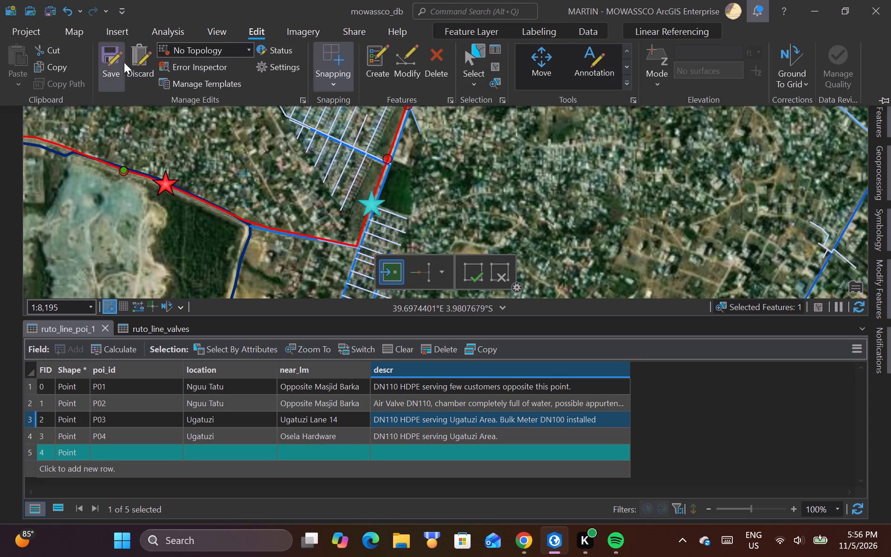
double_click(140, 450)
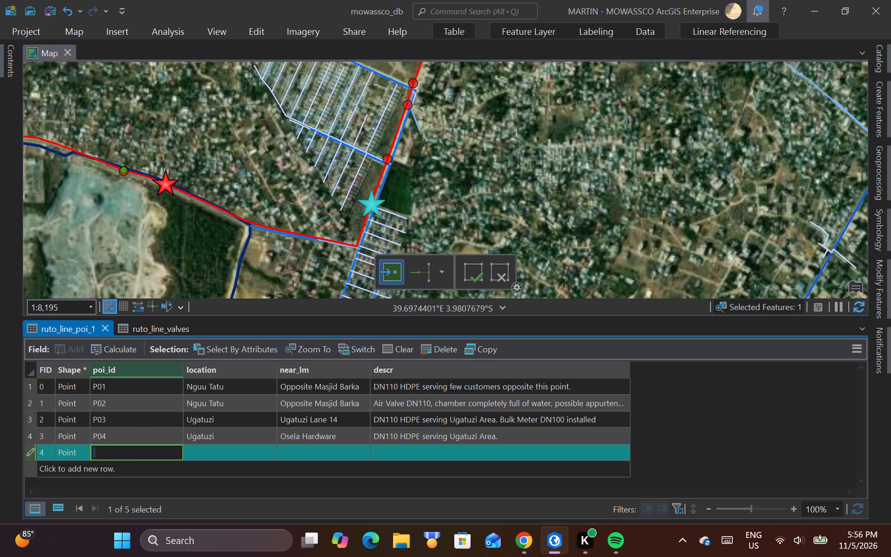
key(BackSpace)
key(BackSpace)
key(p)
text(P05)
Set the location of the P05 record to "Kiembeni Blue Estate".
double_click(209, 453)
key(BackSpace)
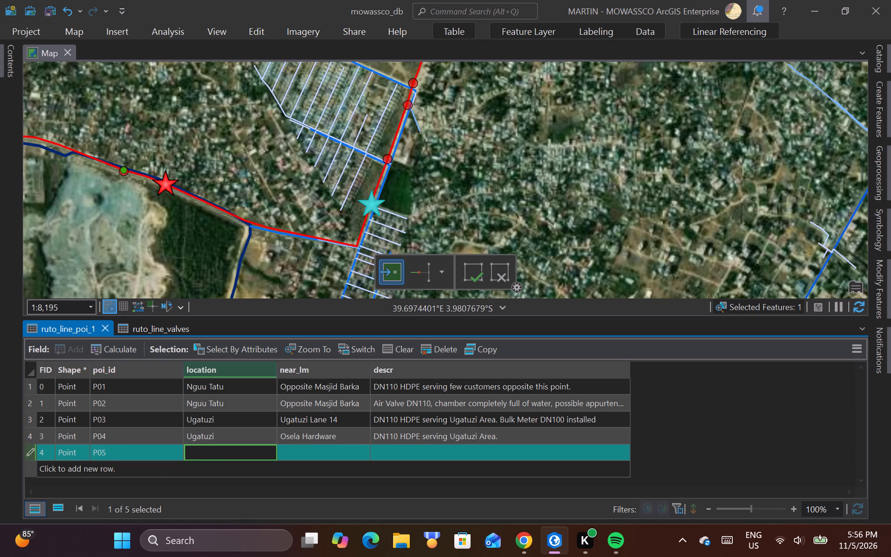
key(i)
text(EMBENI)
key(BackSpace)
key(BackSpace)
key(BackSpace)
key(BackSpace)
key(BackSpace)
key(BackSpace)
key(BackSpace)
key(BackSpace)
key(space)
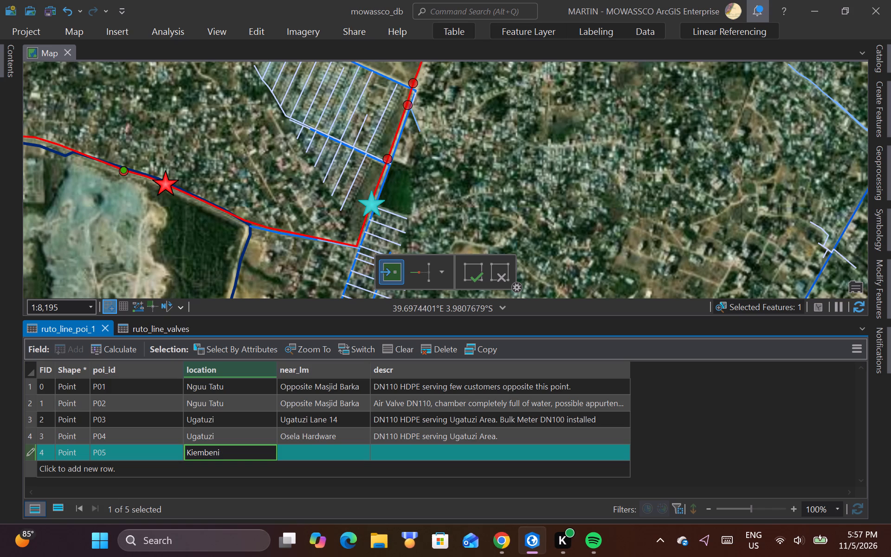
text(lue)
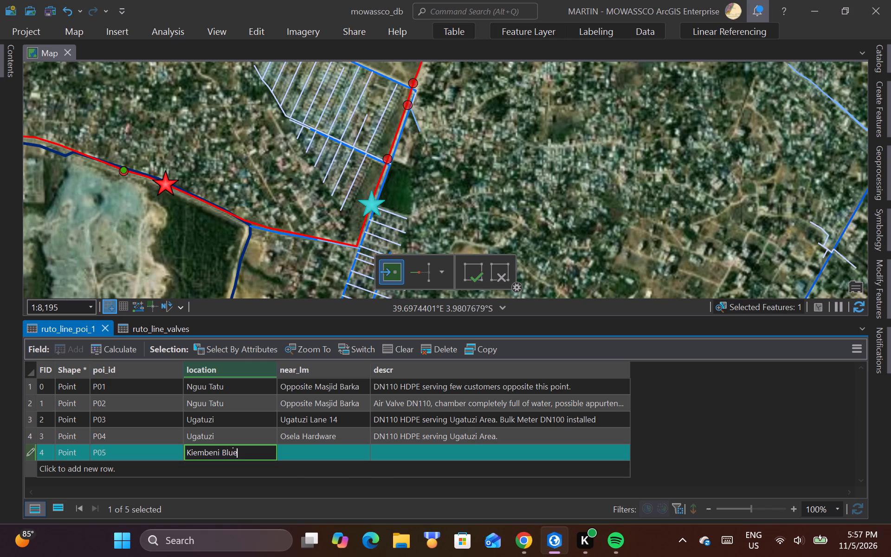
key(space)
key(e)
key(s)
text(tate)
Open the near_lm value of the P05 record for editing.
double_click(304, 451)
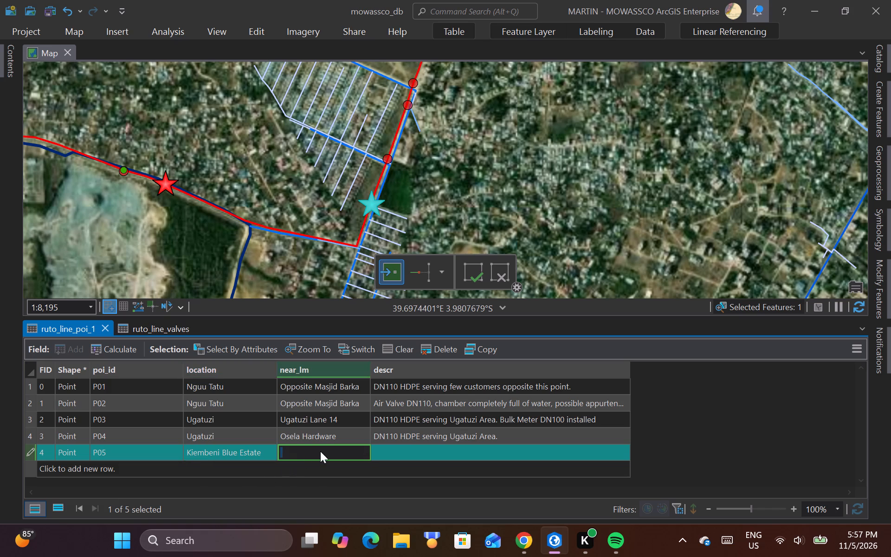
key(BackSpace)
Check the attributes of the original ruto_line_poi point beside P05 again using the Explore tool.
scroll(369, 207, up, 5)
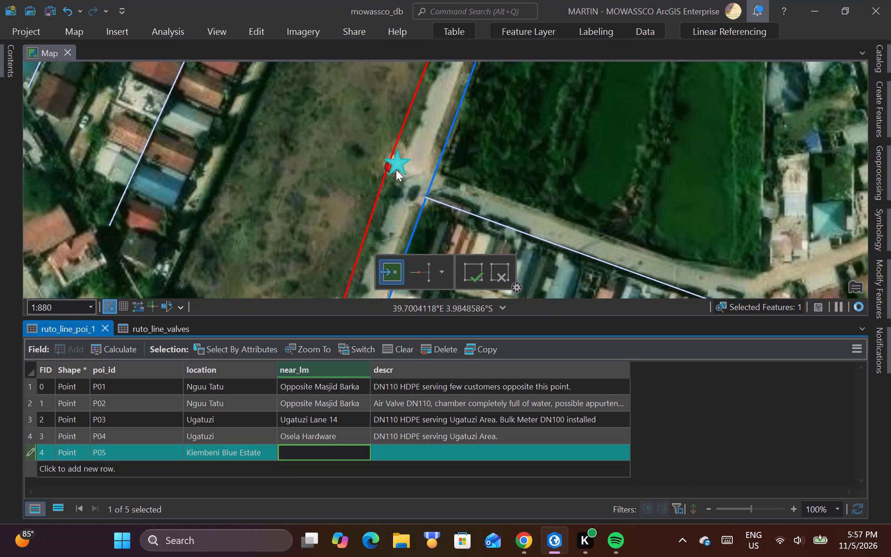
scroll(399, 164, up, 2)
click(61, 32)
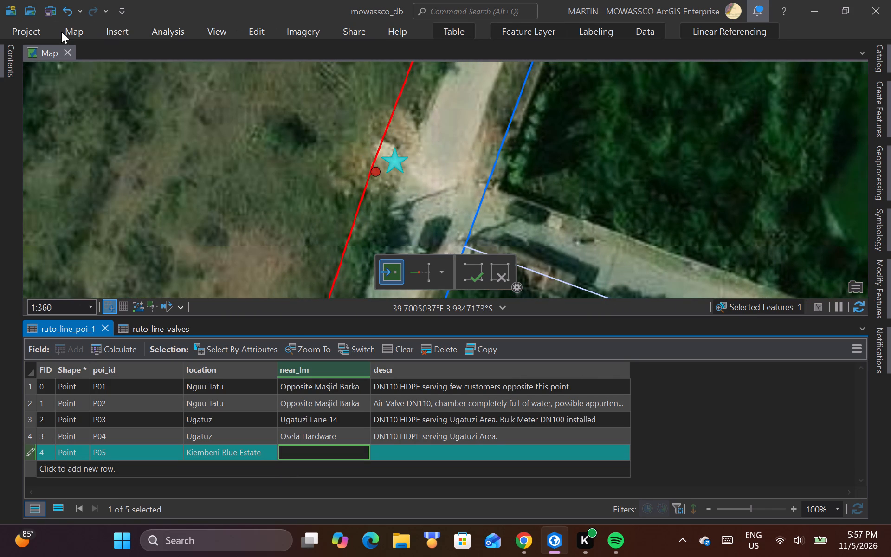
click(116, 54)
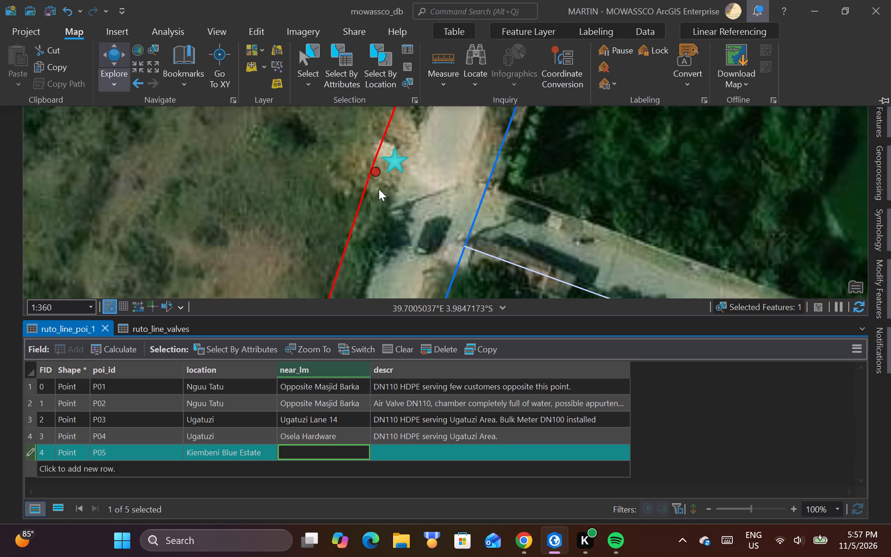
click(376, 172)
click(376, 172)
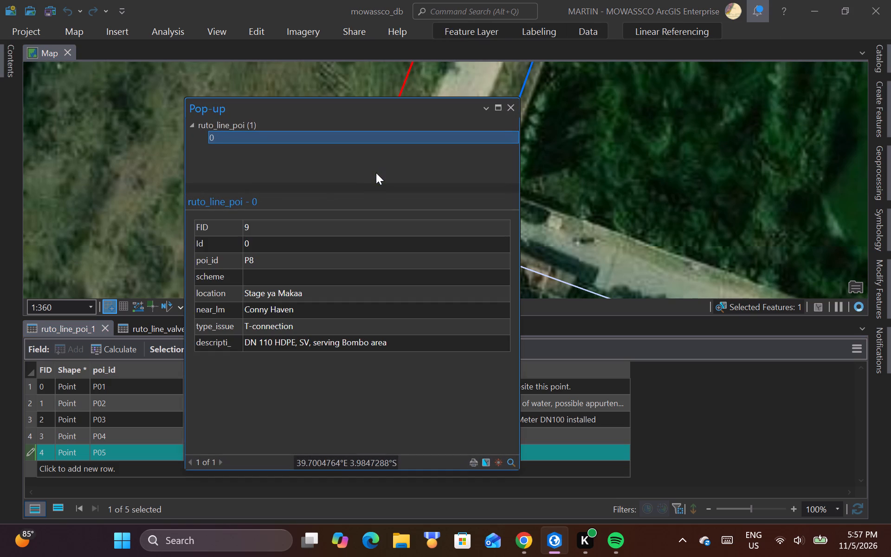
Set the near_lm of the P05 record in ruto_line_poi_1 to "Conny Haven Cafe".
click(258, 0)
click(511, 103)
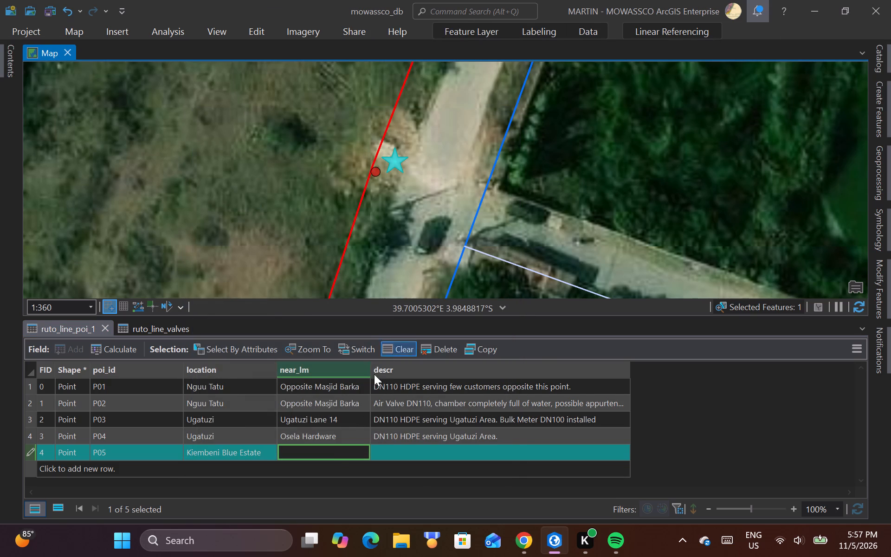
click(323, 458)
click(326, 453)
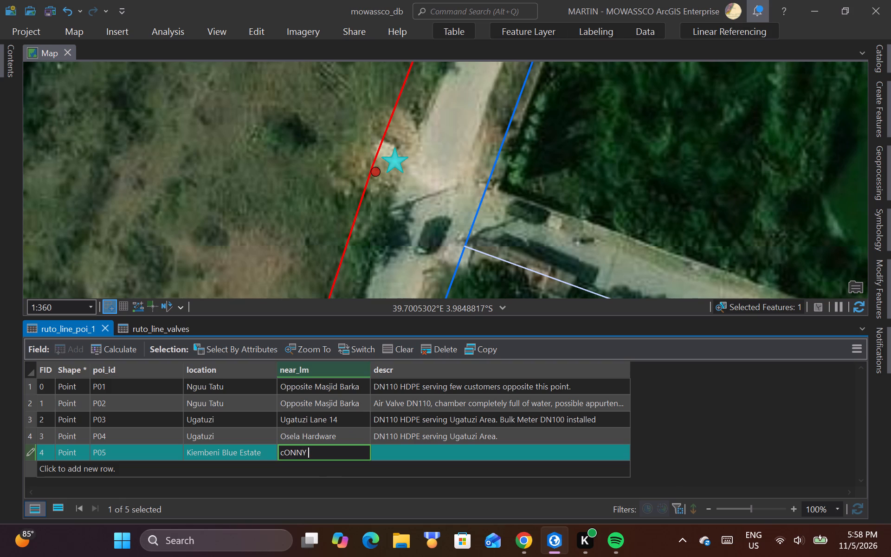
key(BackSpace)
key(BackSpace)
key(BackSpace)
key(BackSpace)
key(BackSpace)
key(BackSpace)
key(c)
key(space)
Recheck the original ruto_line_poi point beside P05 and set the P05 record's descr to "DN110 HDPE serving Bombo Area.".
click(373, 171)
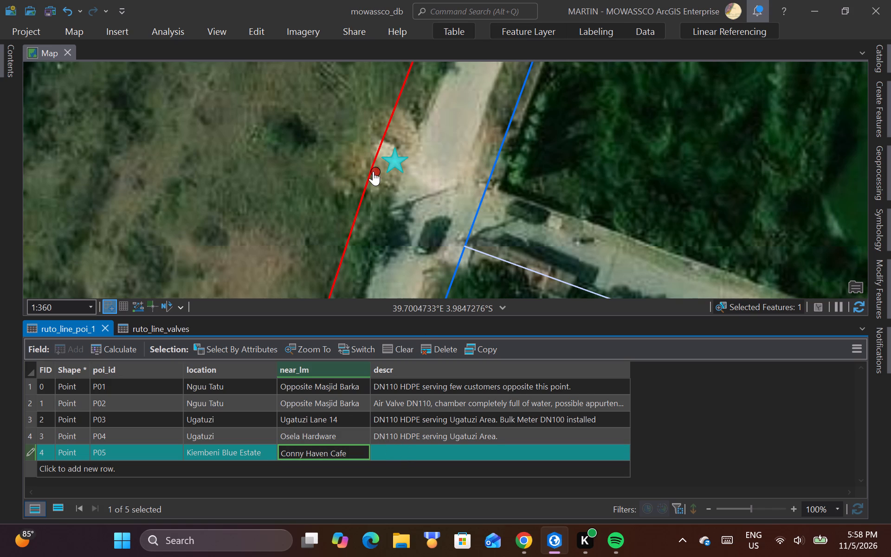
click(373, 171)
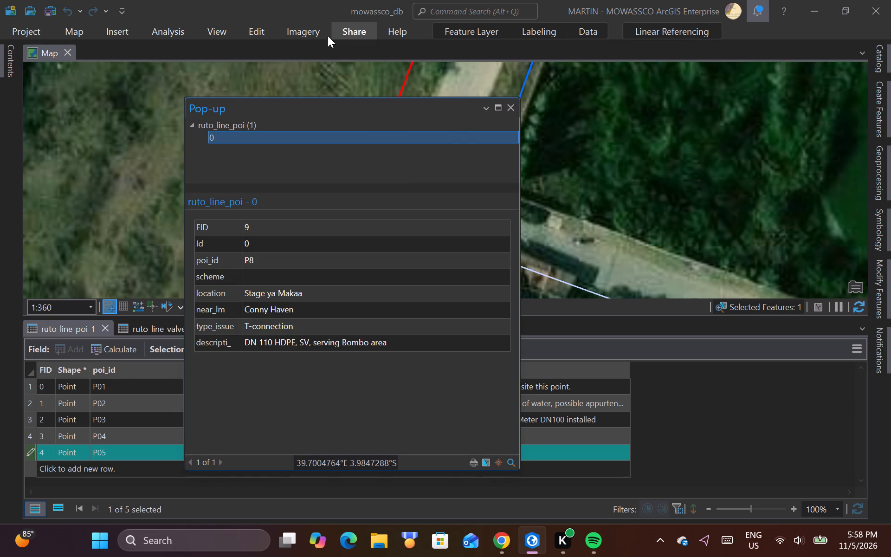
click(287, 12)
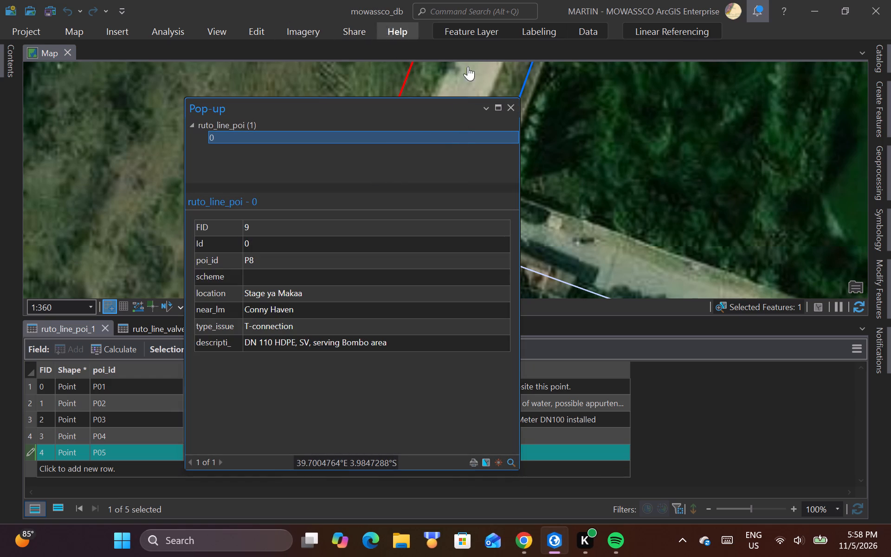
click(508, 108)
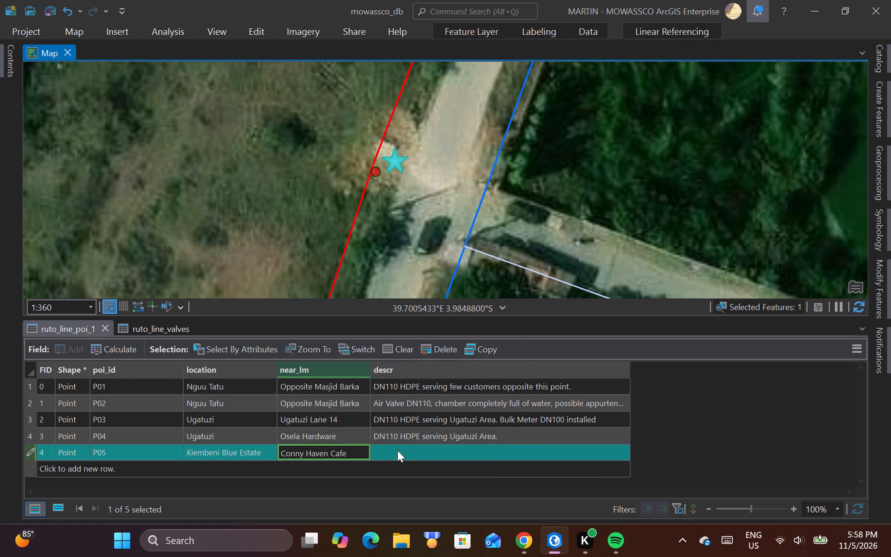
double_click(393, 452)
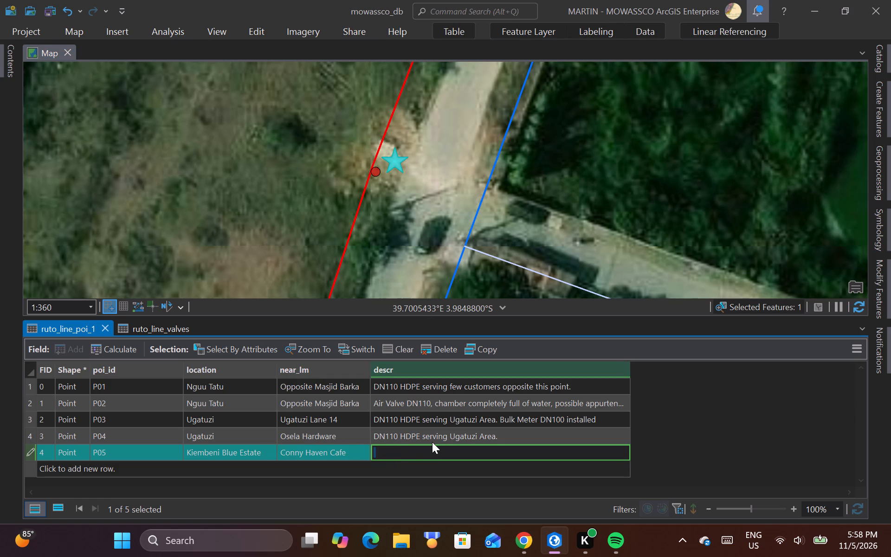
key(BackSpace)
text(DN)
text(110)
key(space)
text(serving)
key(space)
text(ombo)
key(space)
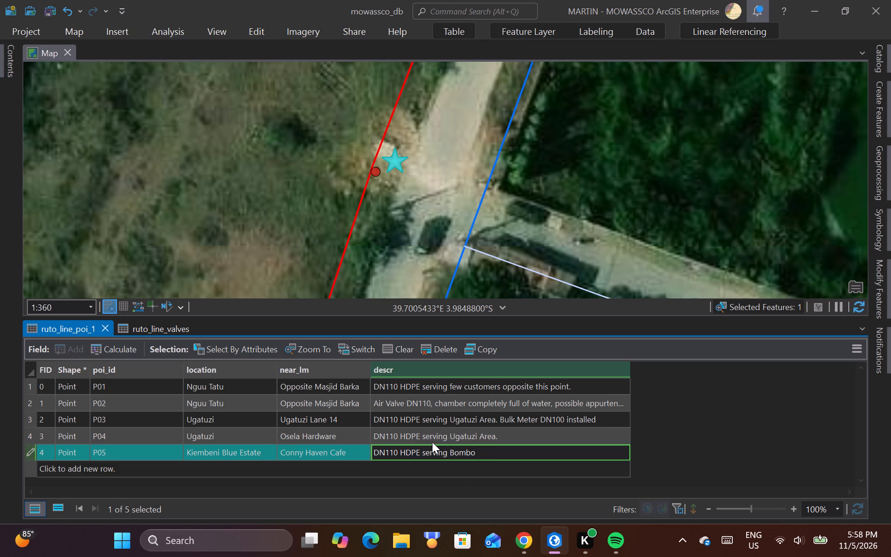
text(rea)
key(period)
Examine the attributes of the next original ruto_line_poi point north of P05, near the road junction.
scroll(393, 224, down, 4)
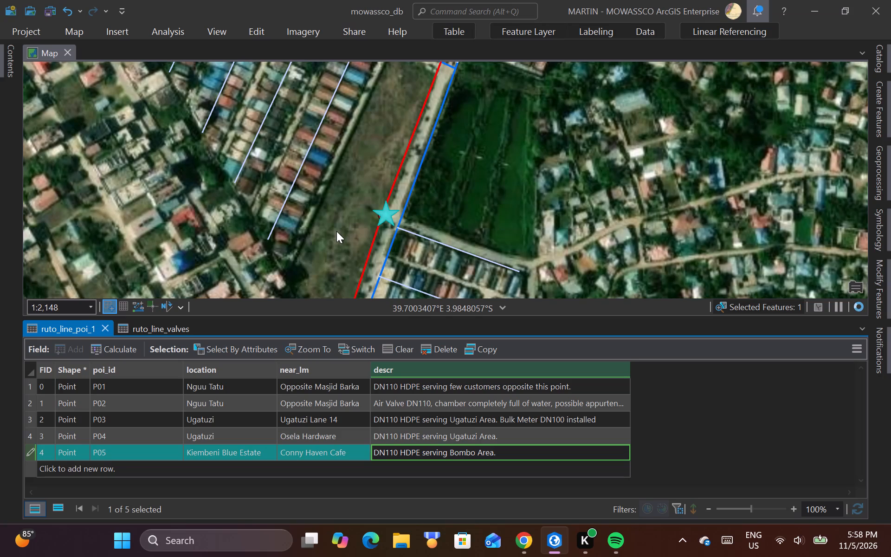
scroll(336, 231, down, 2)
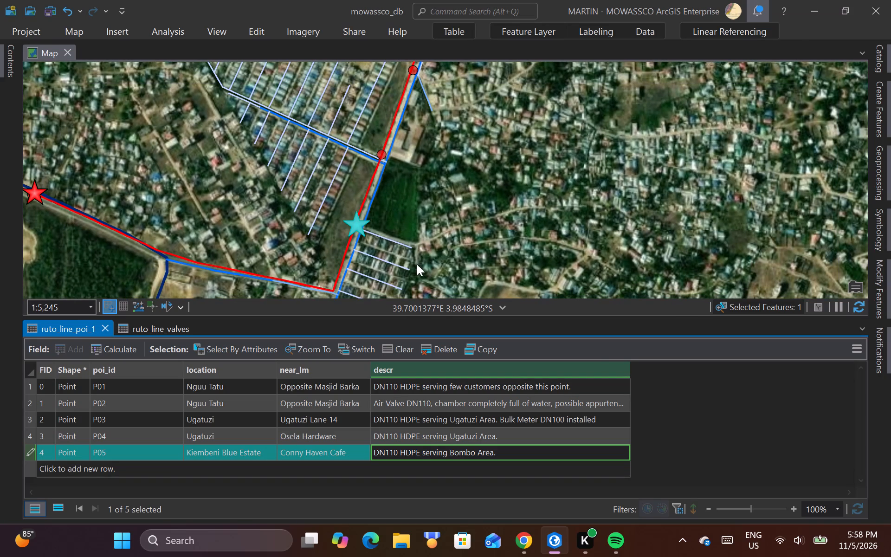
scroll(398, 249, down, 1)
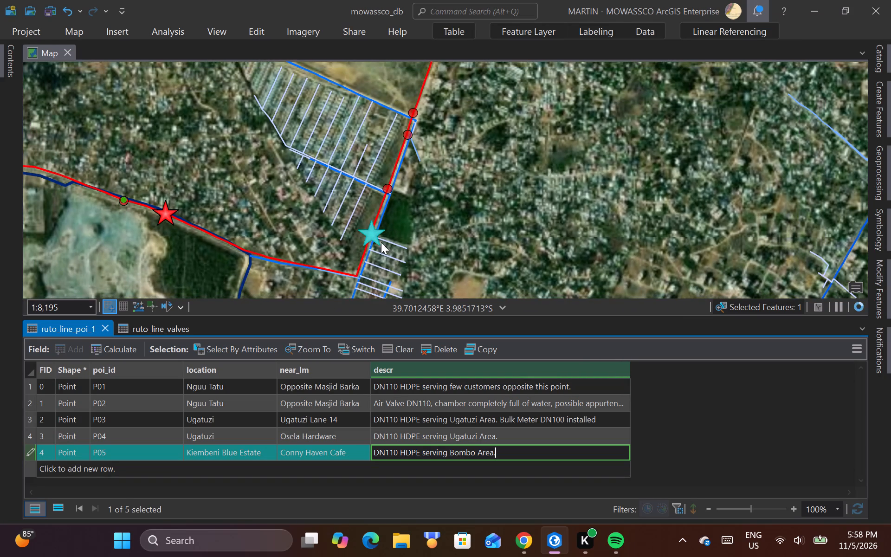
scroll(368, 237, down, 2)
scroll(391, 247, up, 2)
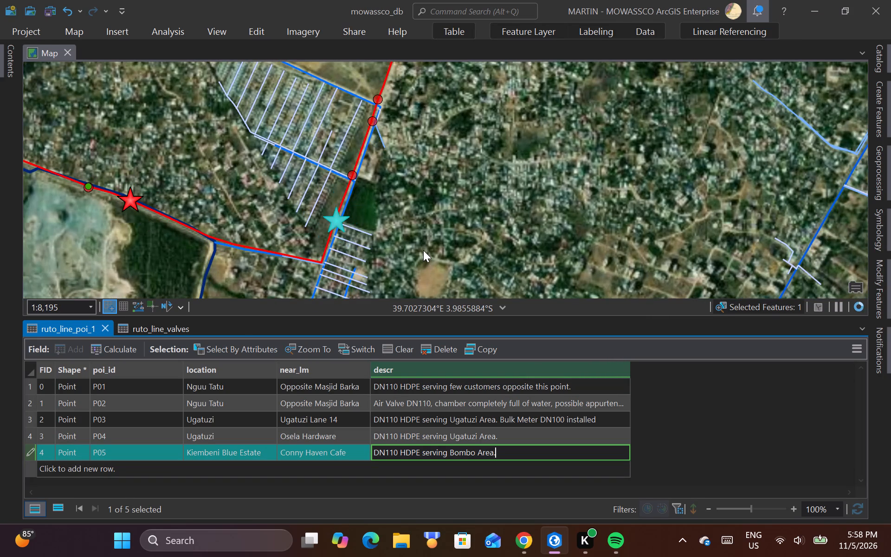
scroll(408, 231, up, 2)
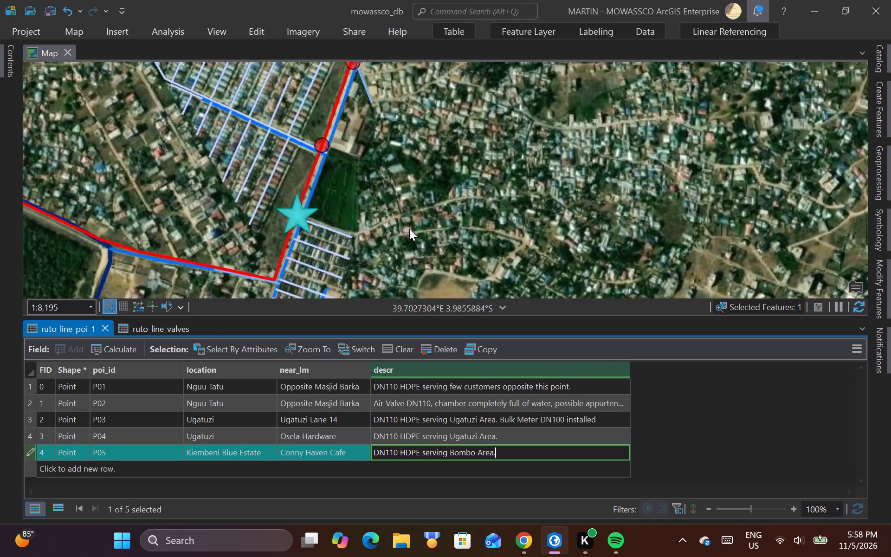
scroll(426, 223, down, 1)
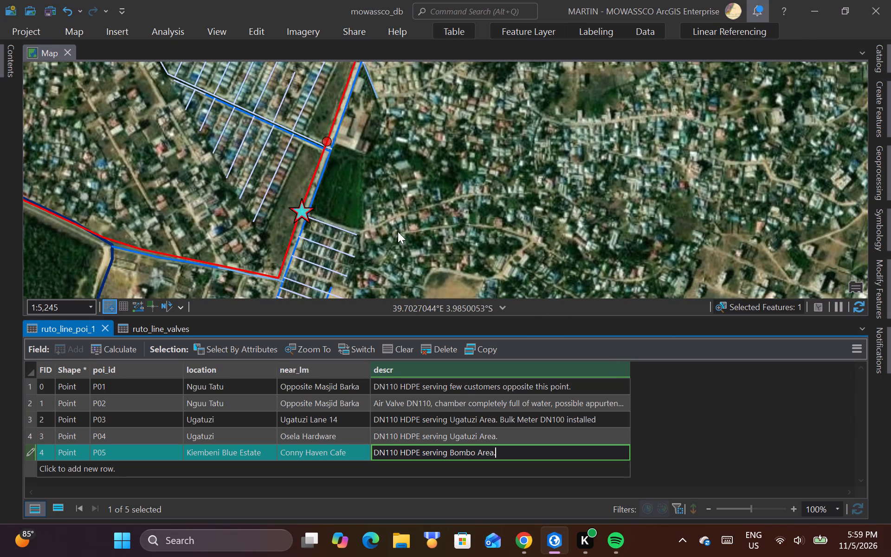
scroll(377, 234, down, 1)
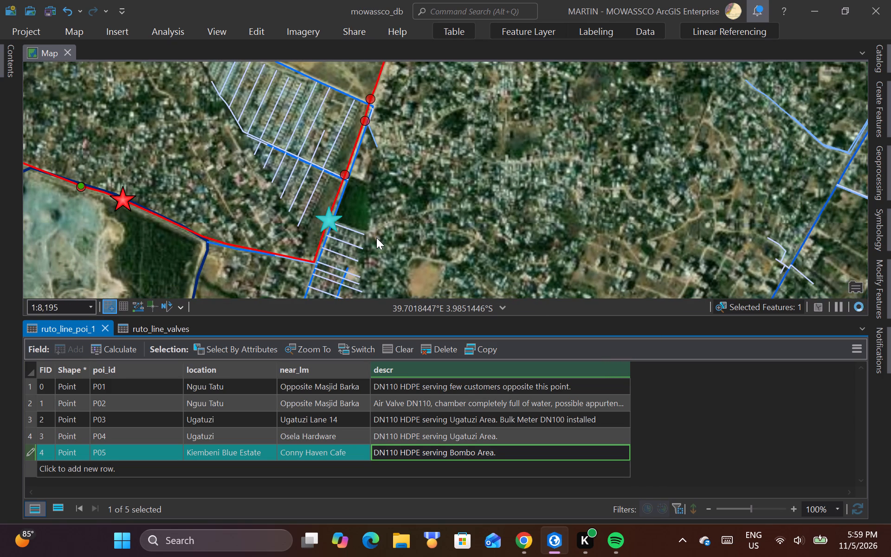
scroll(376, 238, down, 1)
scroll(353, 231, up, 2)
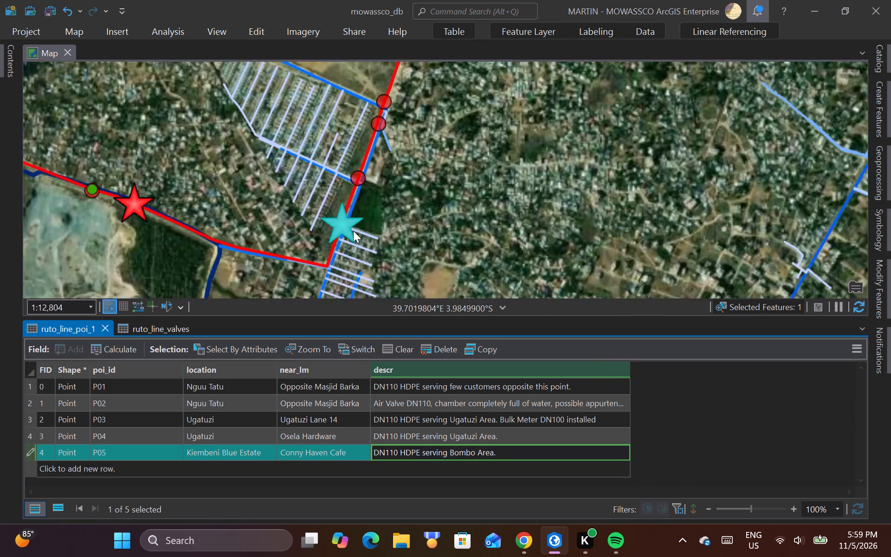
scroll(359, 157, up, 2)
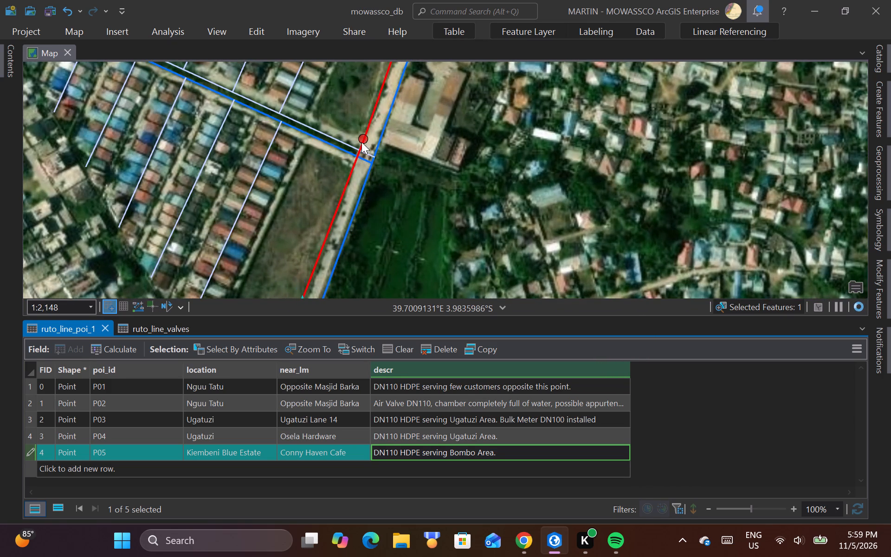
scroll(362, 142, up, 2)
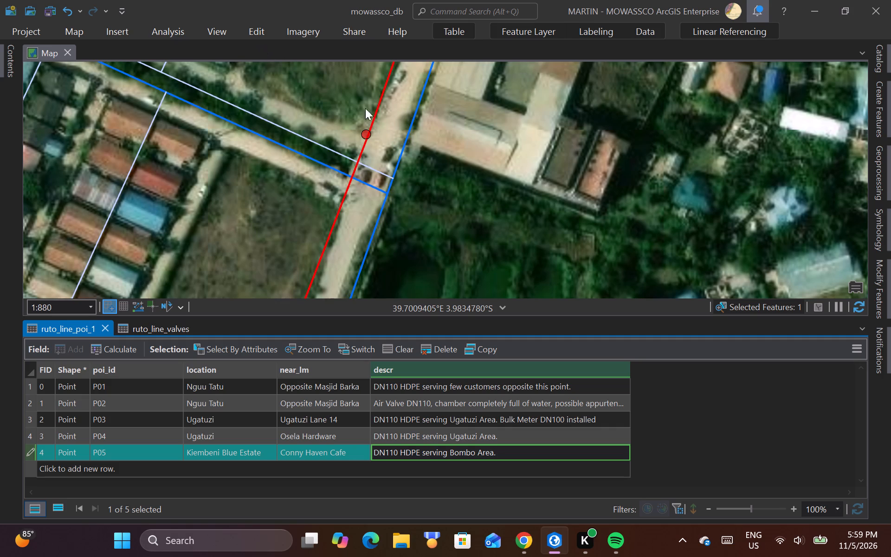
scroll(371, 129, up, 2)
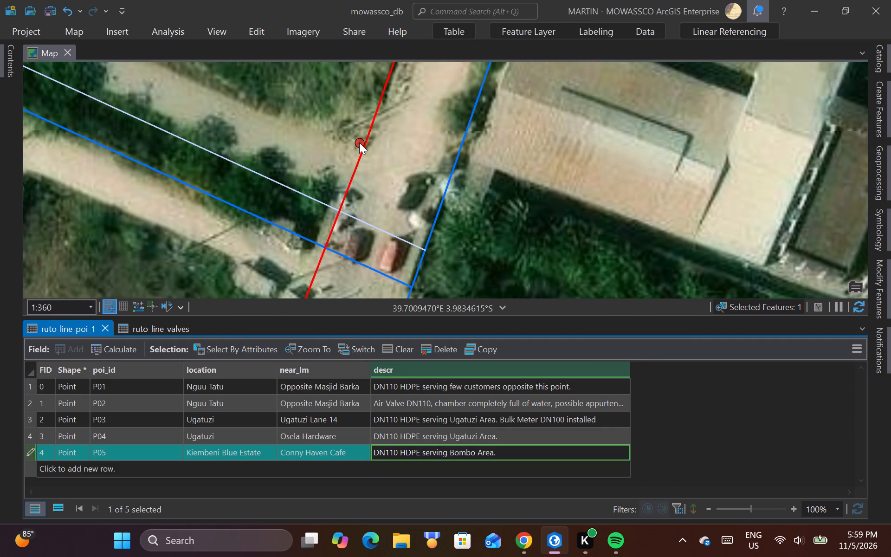
click(359, 142)
click(359, 142)
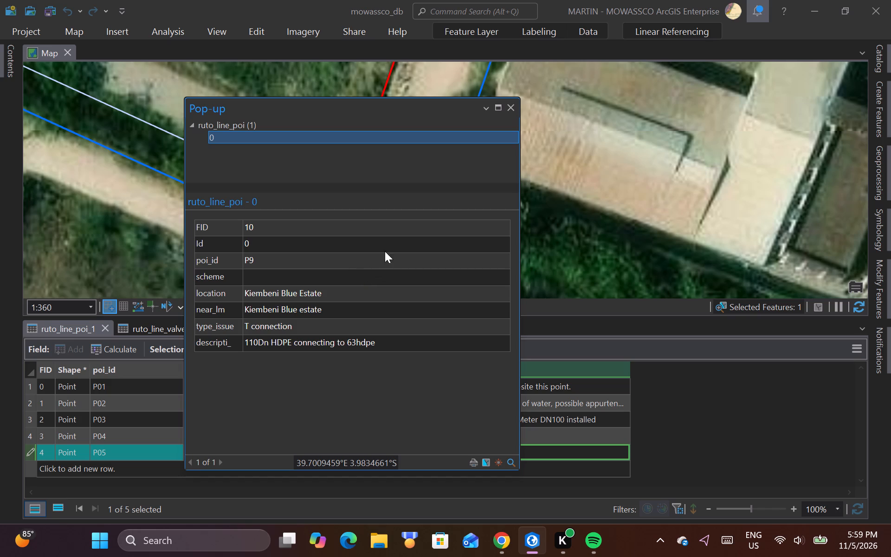
click(511, 109)
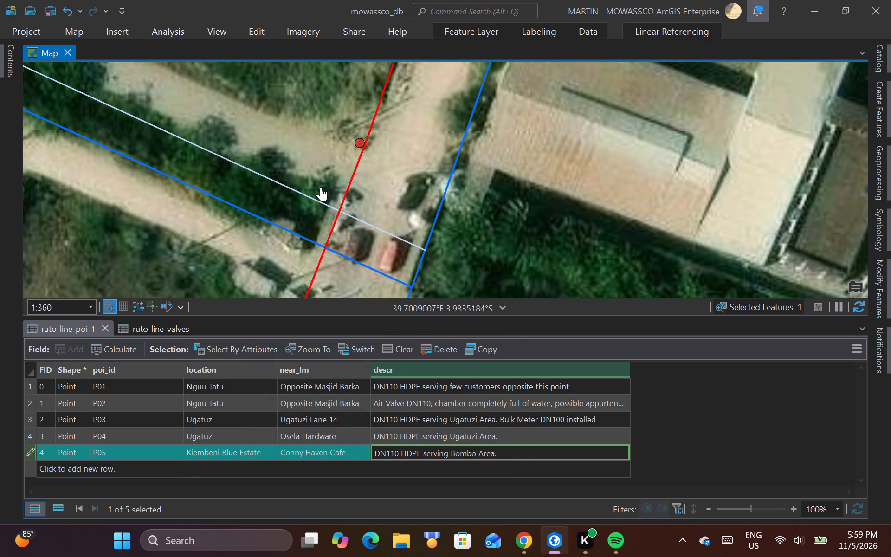
Inspect the attributes of the two existing water pipelines crossing ruto_line just south of that ruto_line_poi point.
click(310, 195)
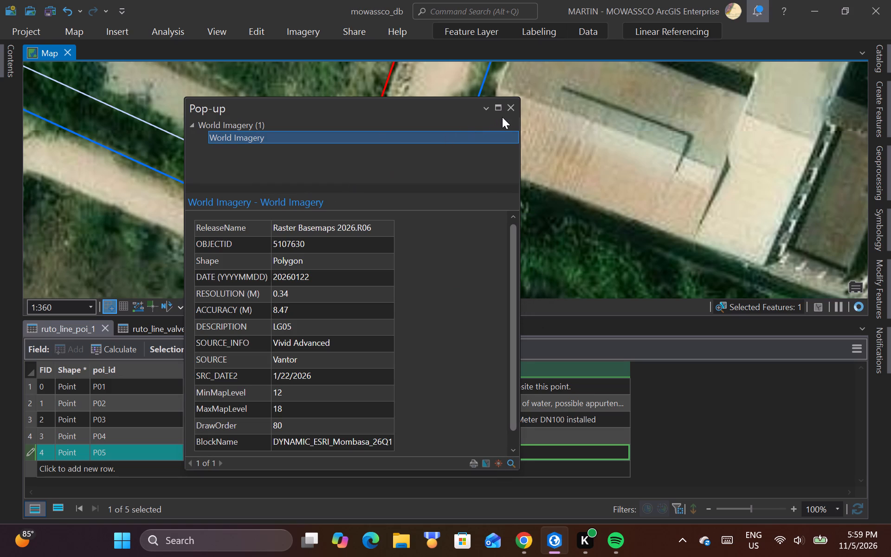
click(510, 110)
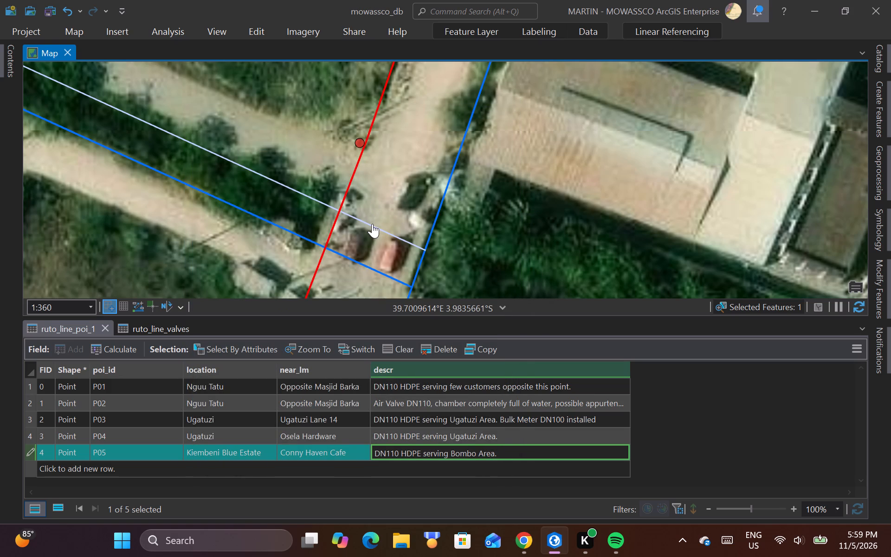
click(372, 225)
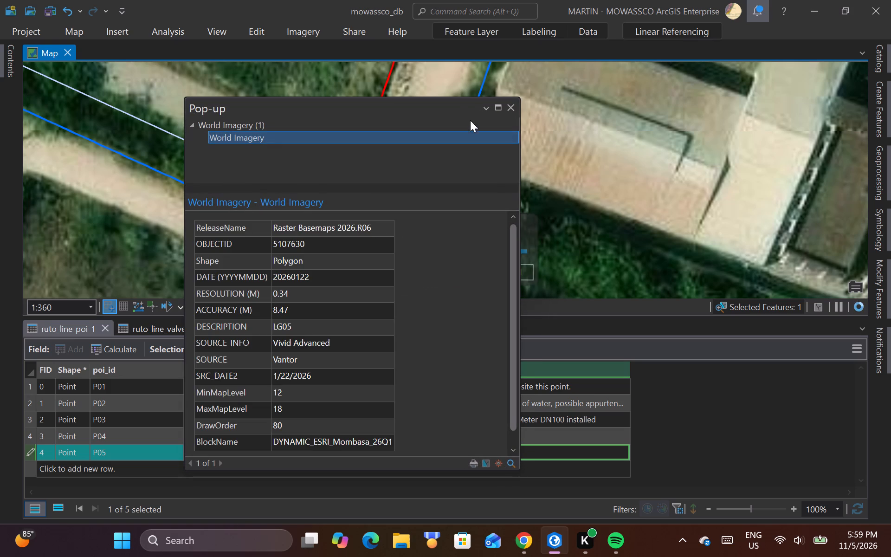
click(516, 113)
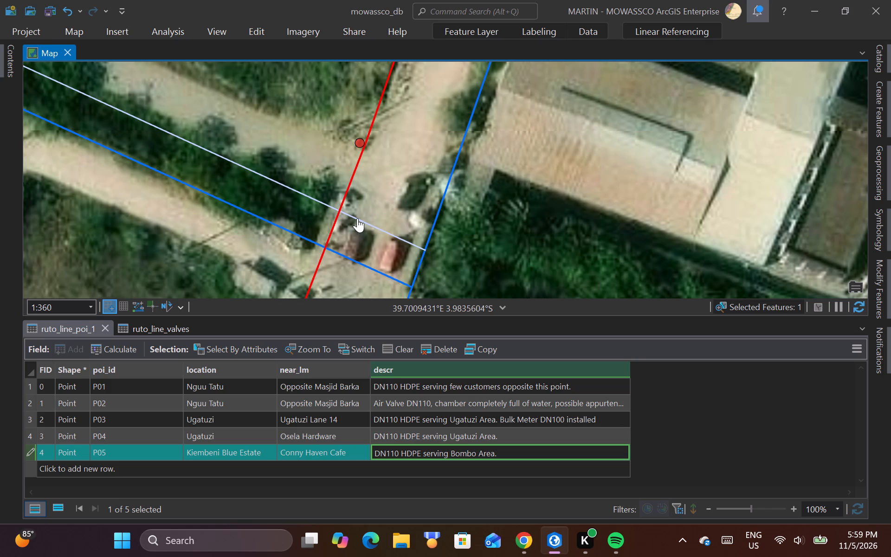
click(357, 218)
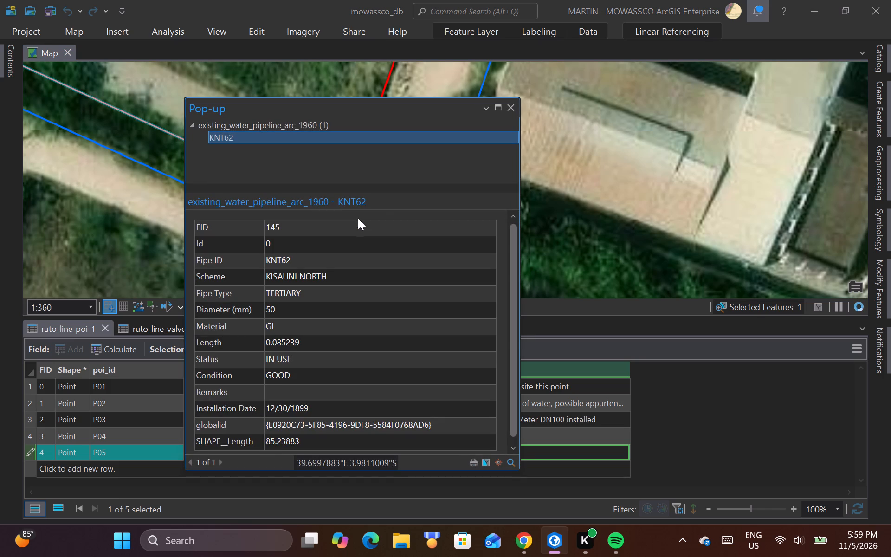
click(507, 110)
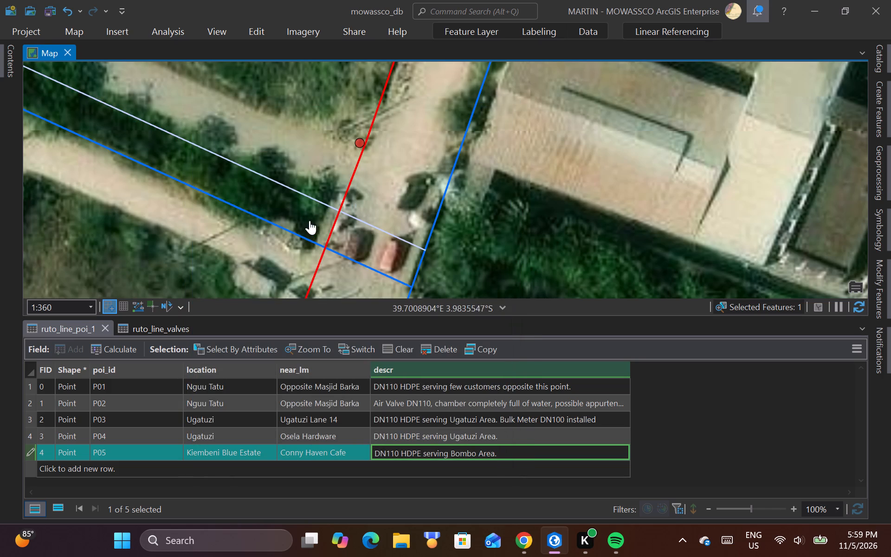
click(296, 234)
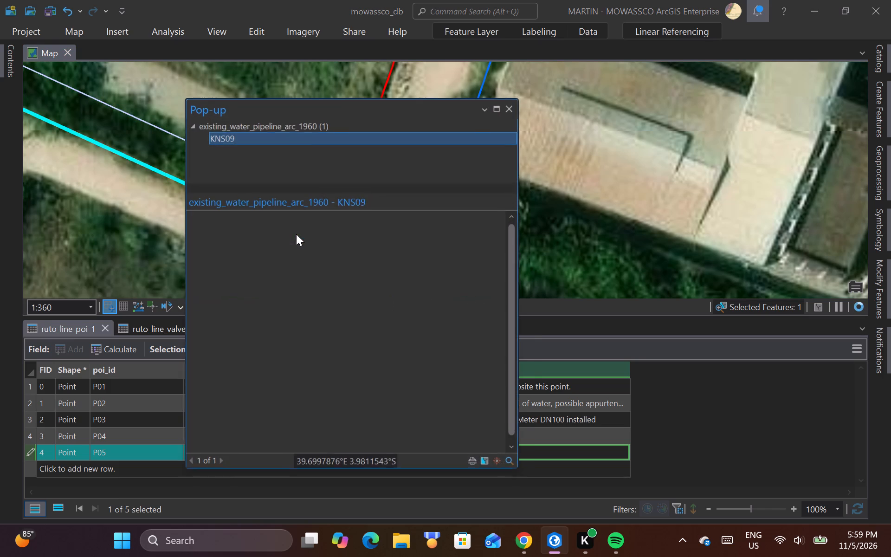
click(510, 110)
scroll(348, 218, down, 1)
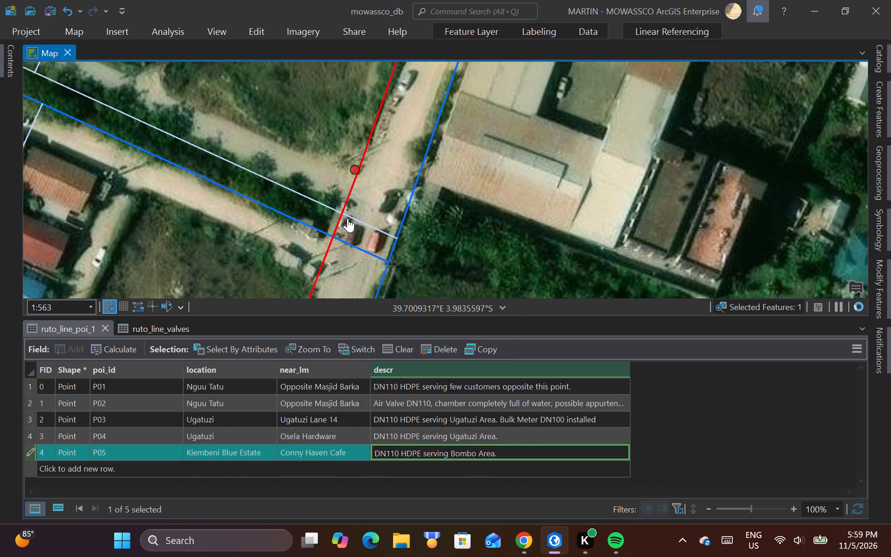
scroll(348, 218, down, 2)
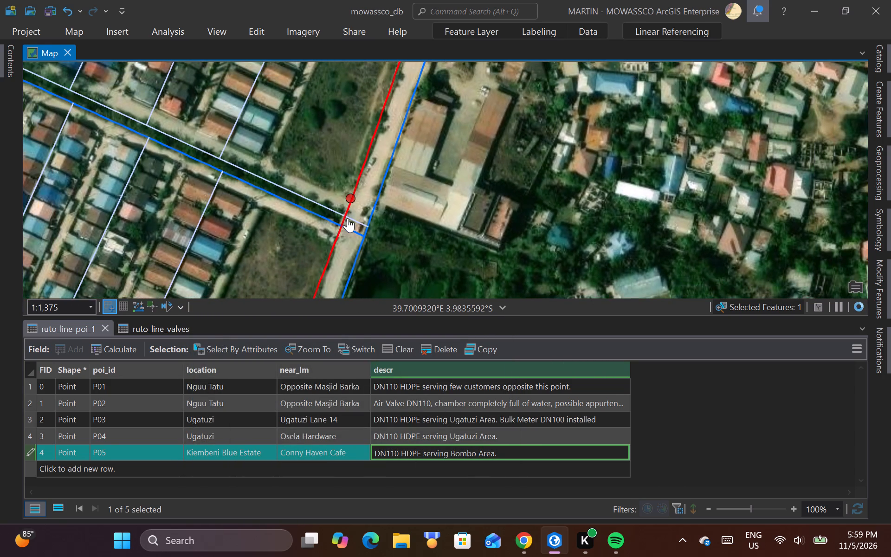
Examine the pipelines around the road junction north of P05 and recheck the attributes of the original ruto_line_poi point there.
scroll(327, 240, down, 2)
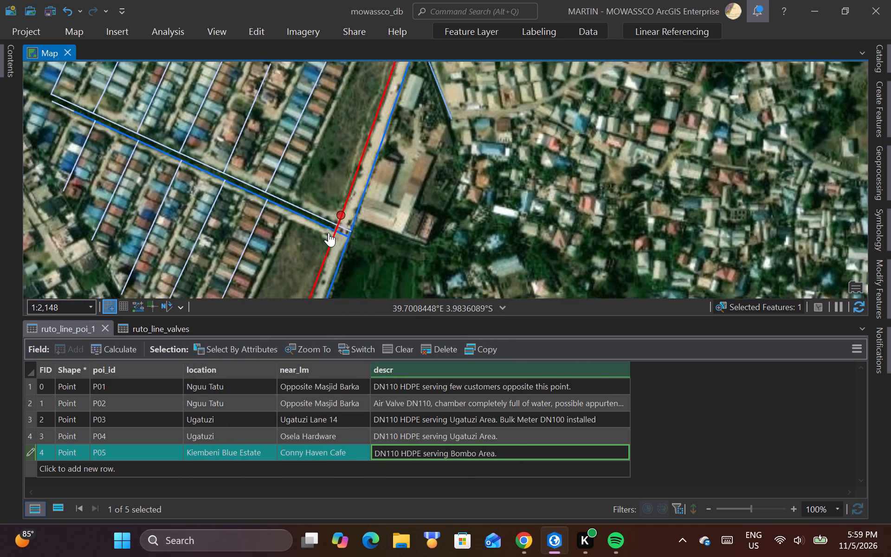
scroll(315, 229, down, 1)
scroll(325, 214, up, 2)
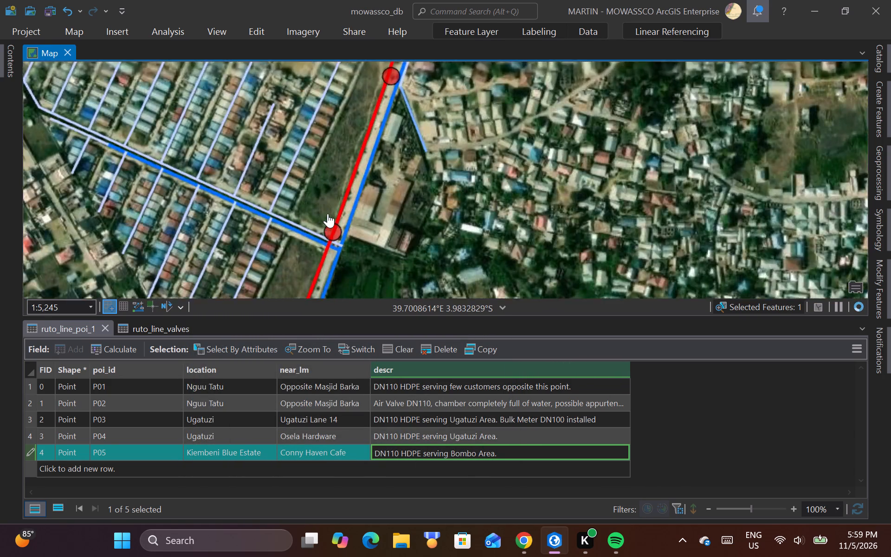
scroll(331, 217, up, 1)
scroll(271, 216, down, 2)
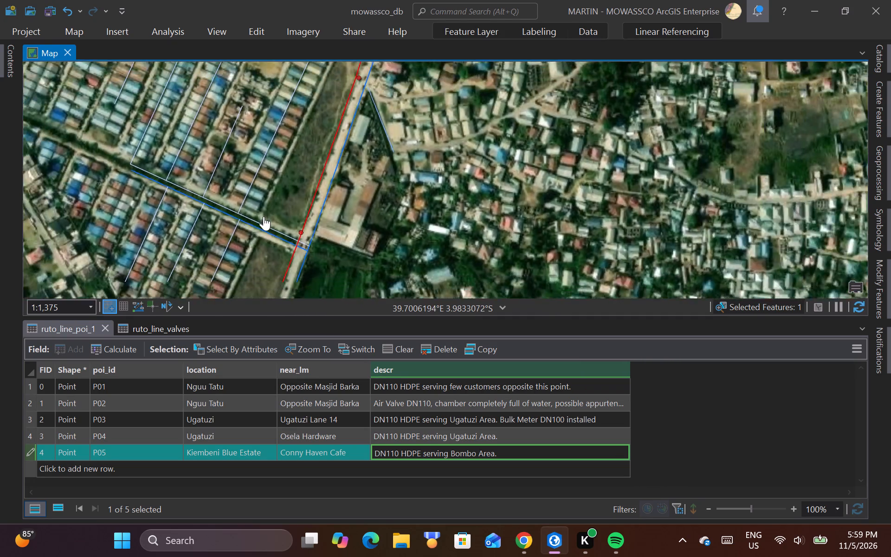
scroll(264, 216, down, 1)
scroll(278, 229, up, 2)
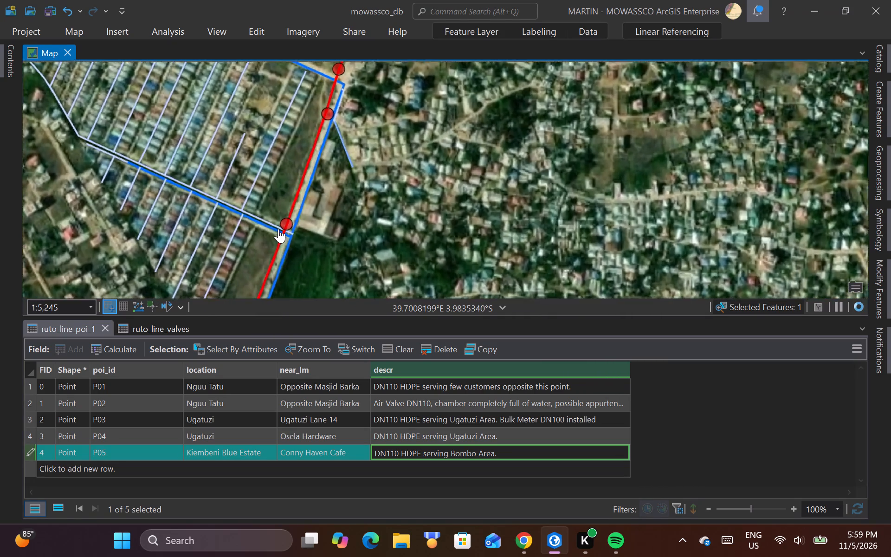
scroll(287, 229, up, 2)
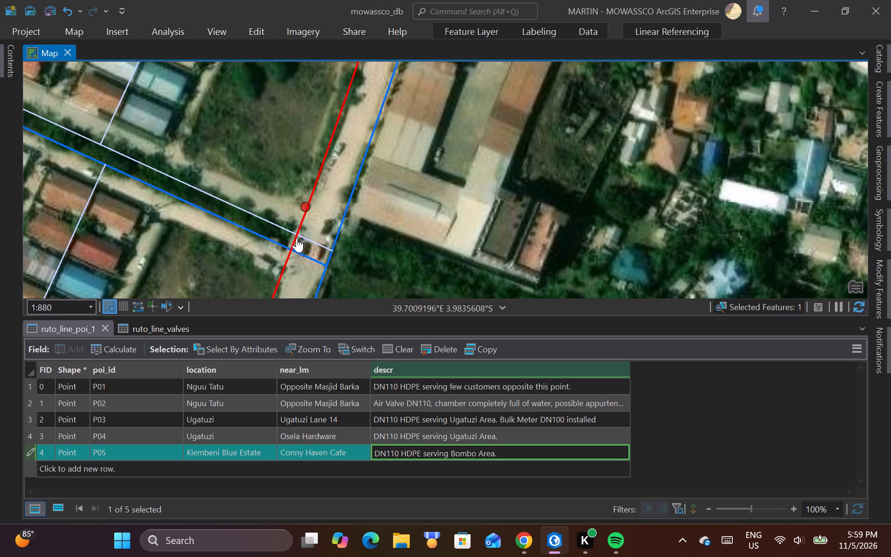
scroll(259, 241, down, 1)
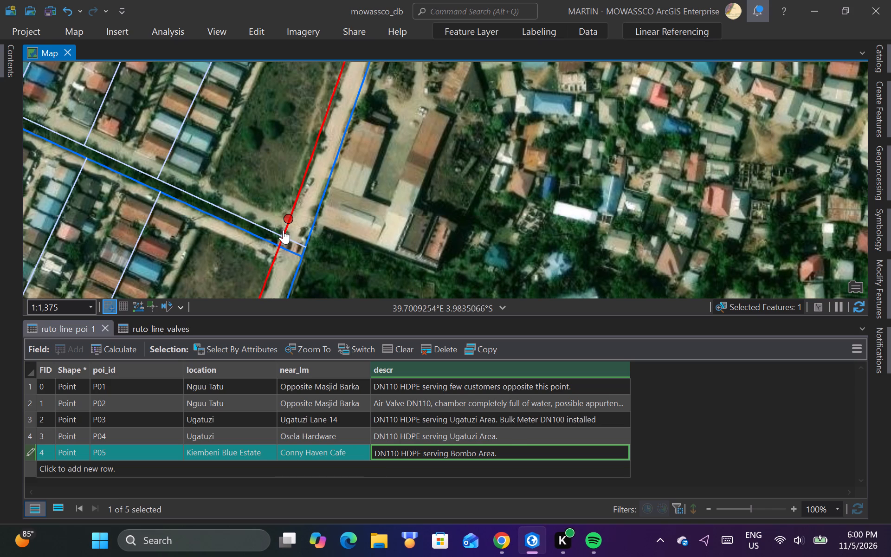
scroll(278, 237, down, 1)
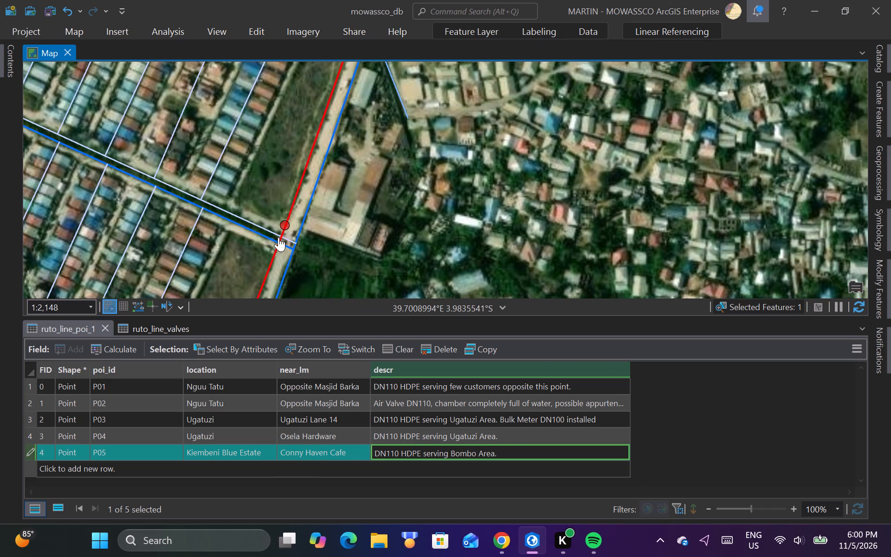
scroll(278, 237, up, 1)
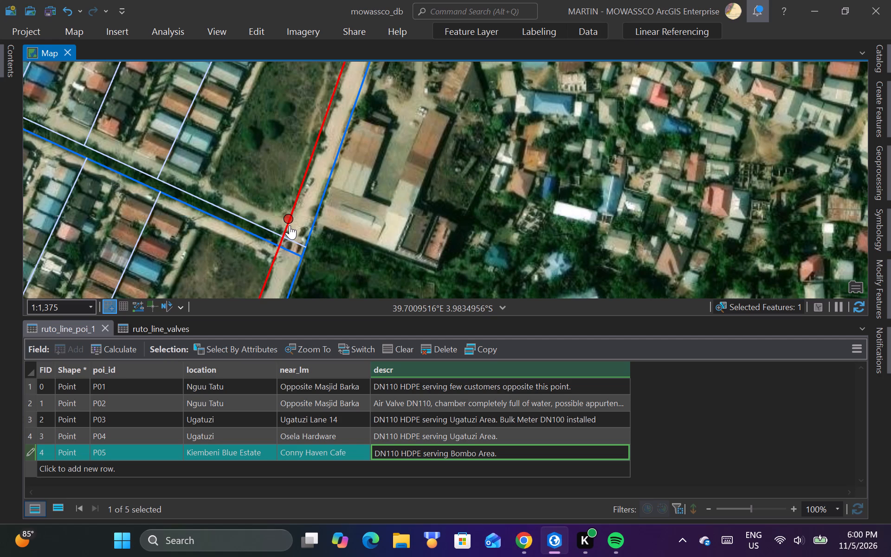
scroll(293, 220, up, 1)
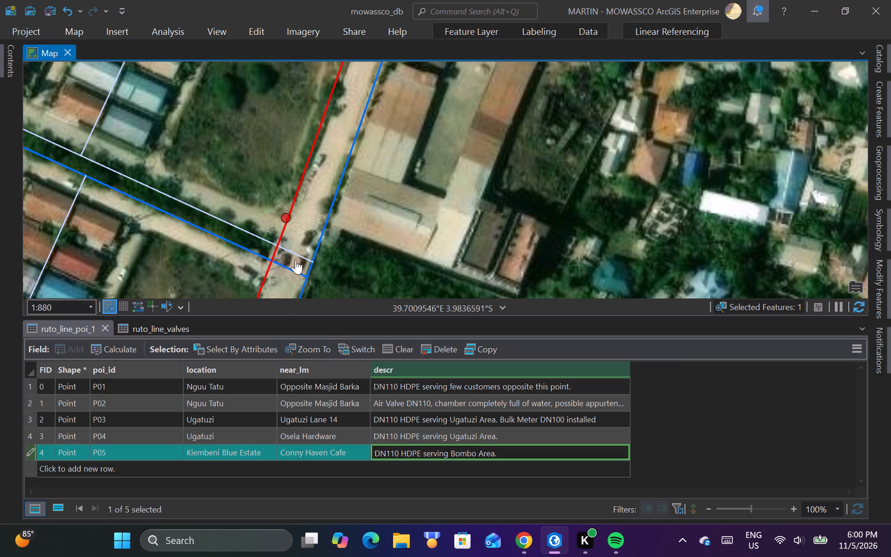
scroll(306, 239, down, 3)
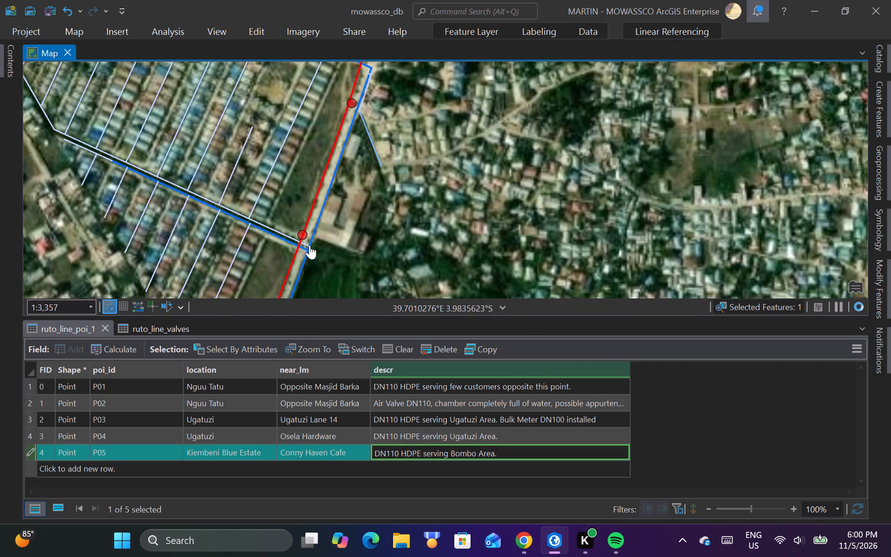
scroll(306, 251, down, 1)
scroll(270, 207, down, 2)
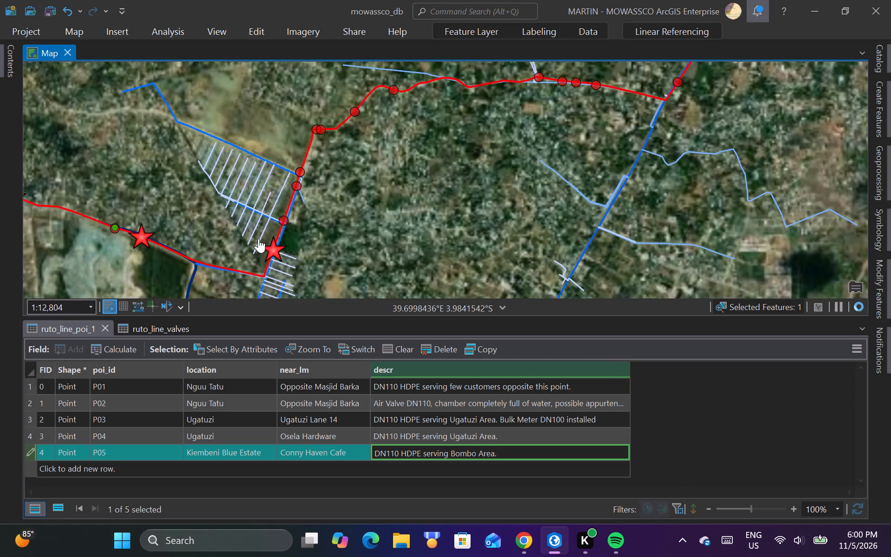
scroll(258, 239, up, 2)
scroll(301, 203, up, 2)
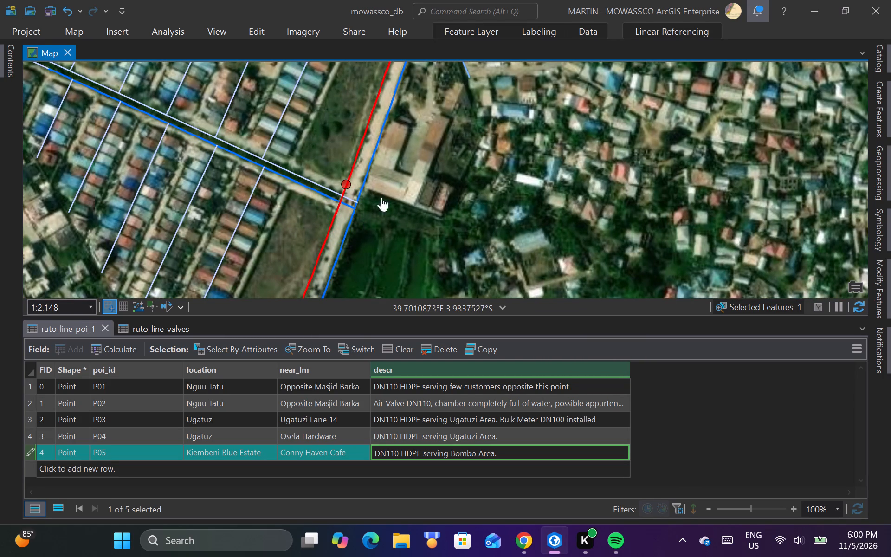
scroll(390, 181, down, 2)
scroll(378, 221, down, 3)
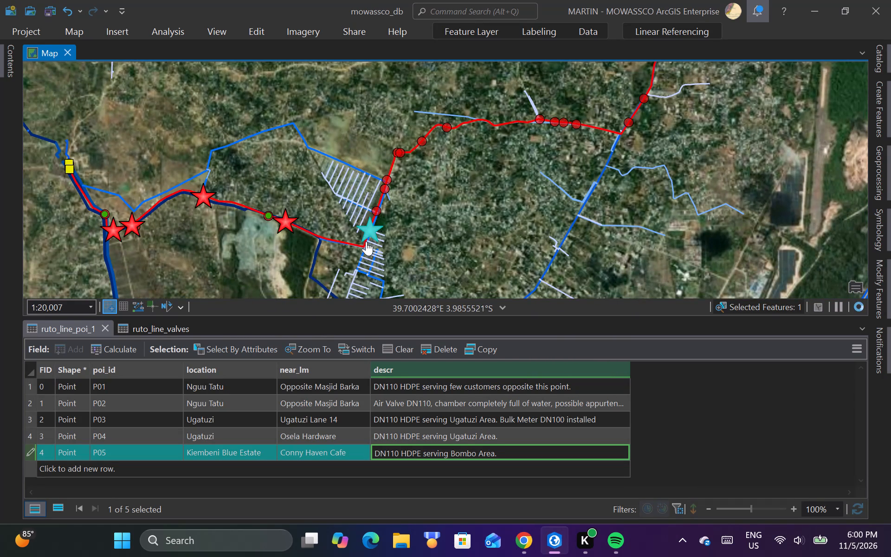
scroll(374, 203, up, 4)
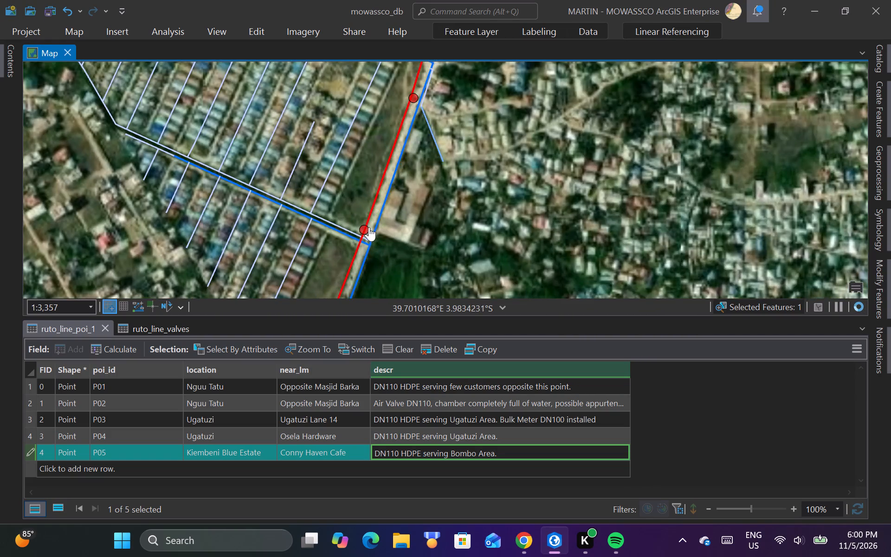
scroll(369, 227, up, 5)
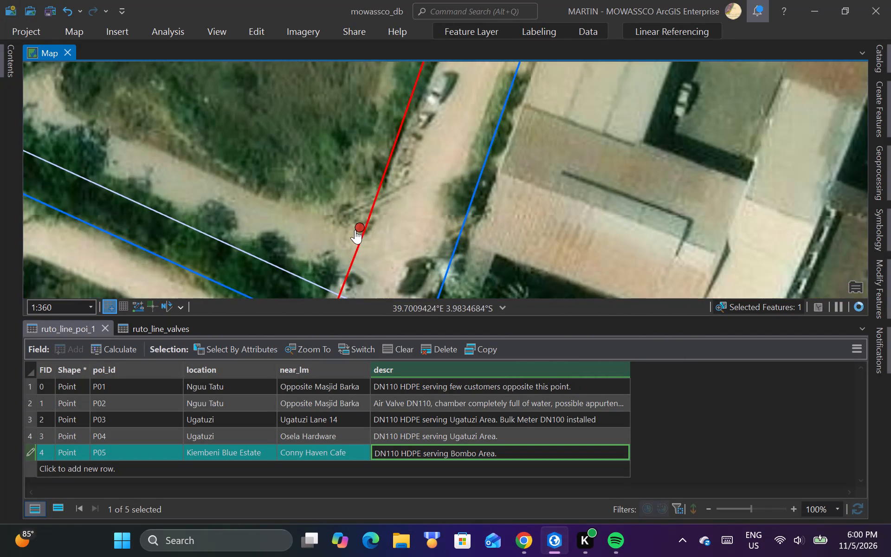
click(359, 227)
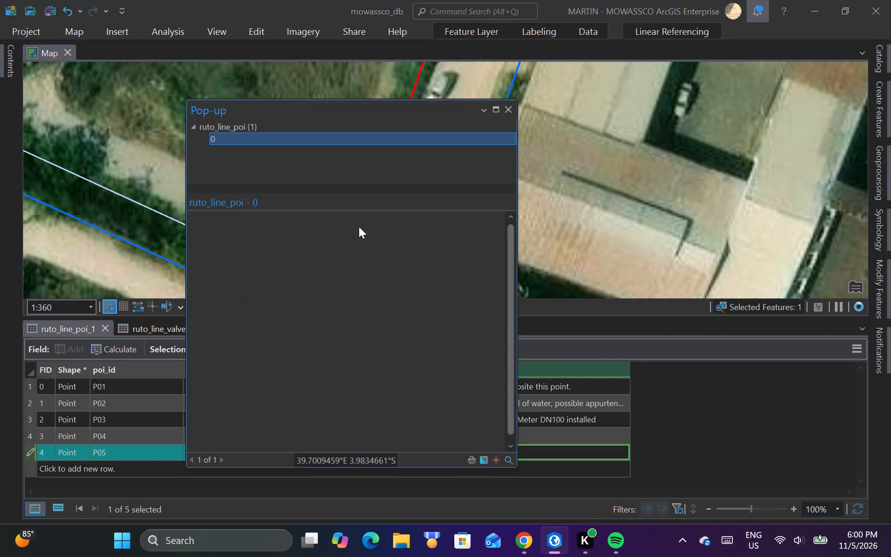
click(510, 110)
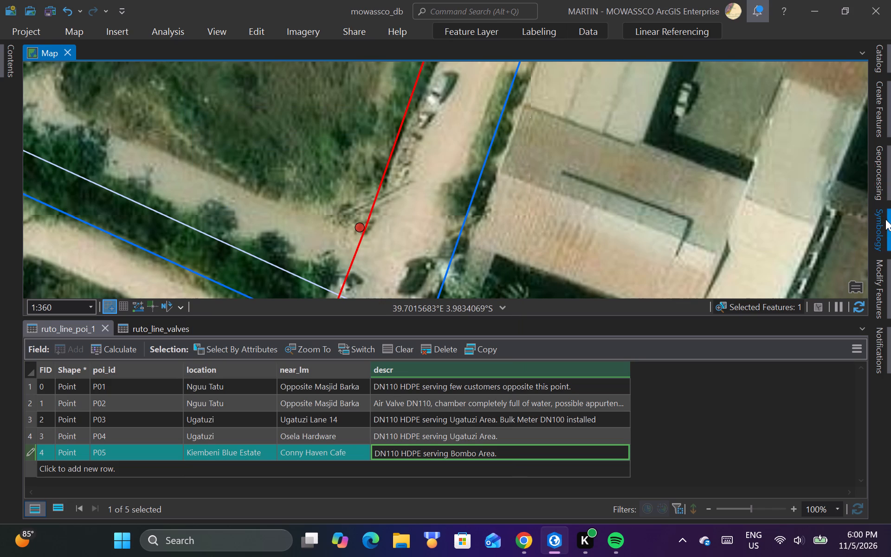
Place a new ruto_line_poi_1 point just beside the original ruto_line_poi point at the road junction north of P05.
click(886, 117)
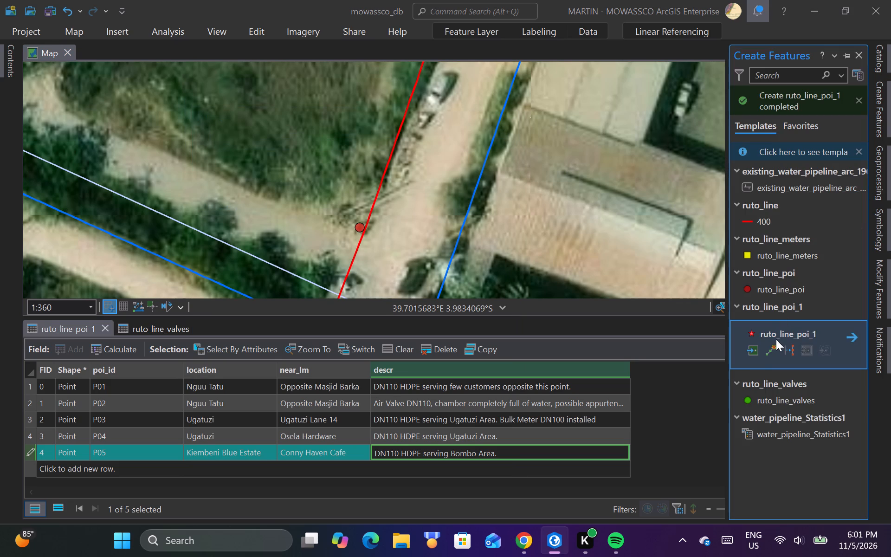
click(755, 352)
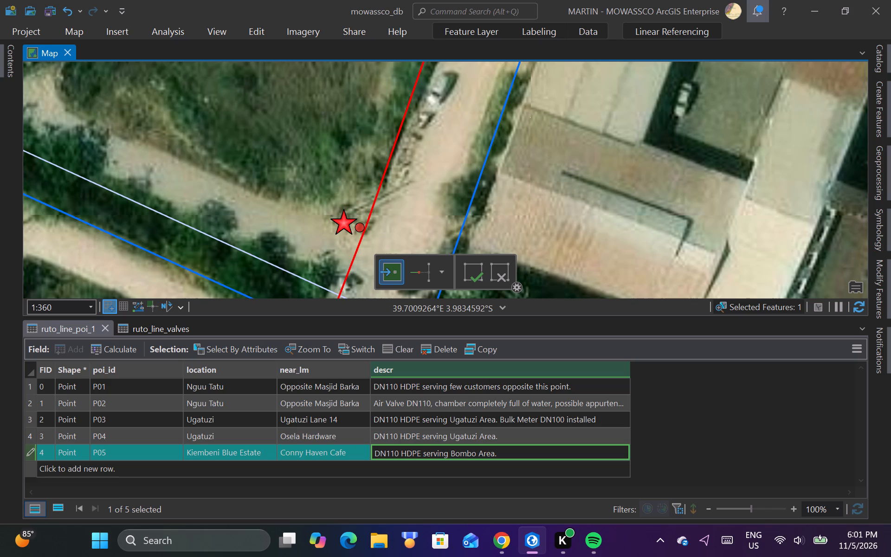
click(376, 234)
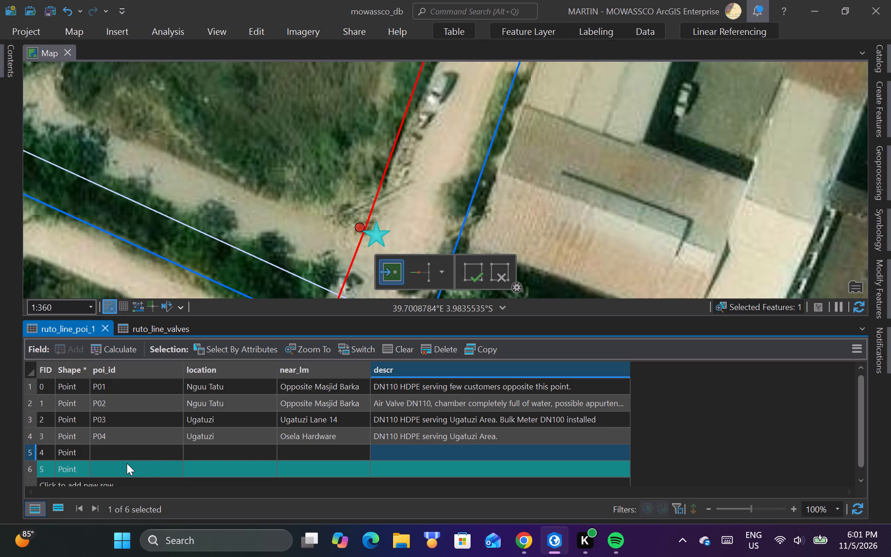
Locate the blank FID 4 record's point on the map and check the attributes of the original ruto_line_poi point beside it.
click(30, 450)
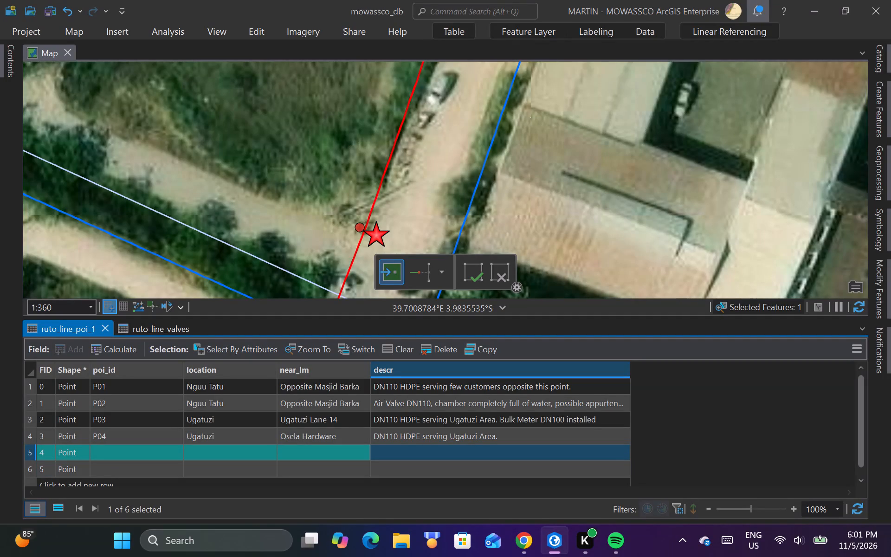
scroll(329, 125, down, 6)
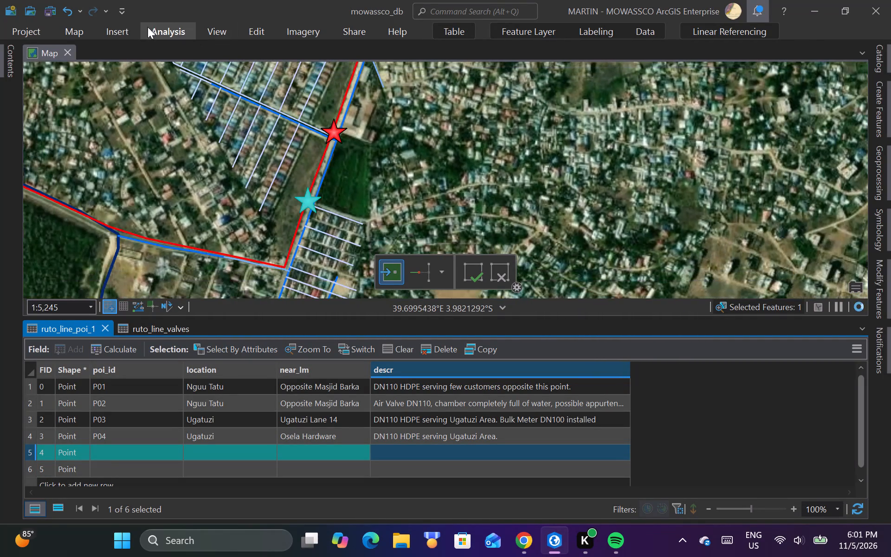
scroll(311, 226, up, 3)
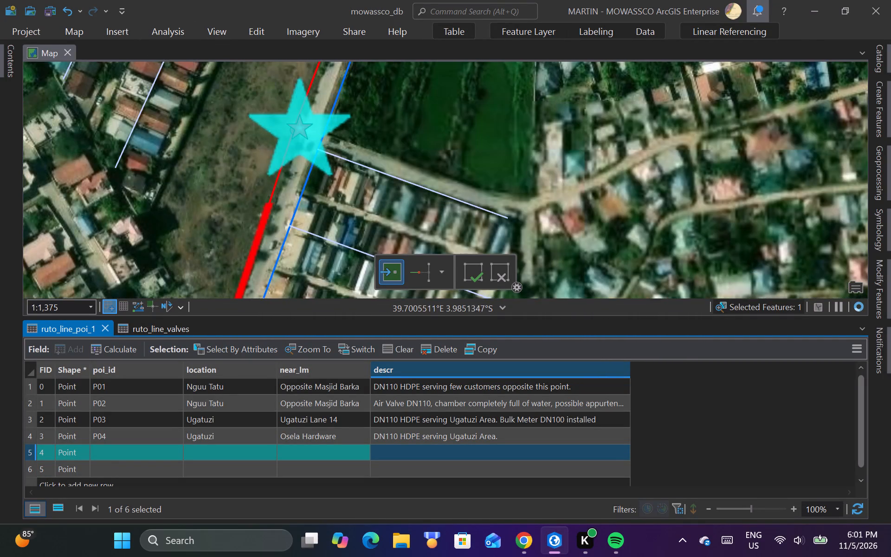
scroll(298, 143, up, 2)
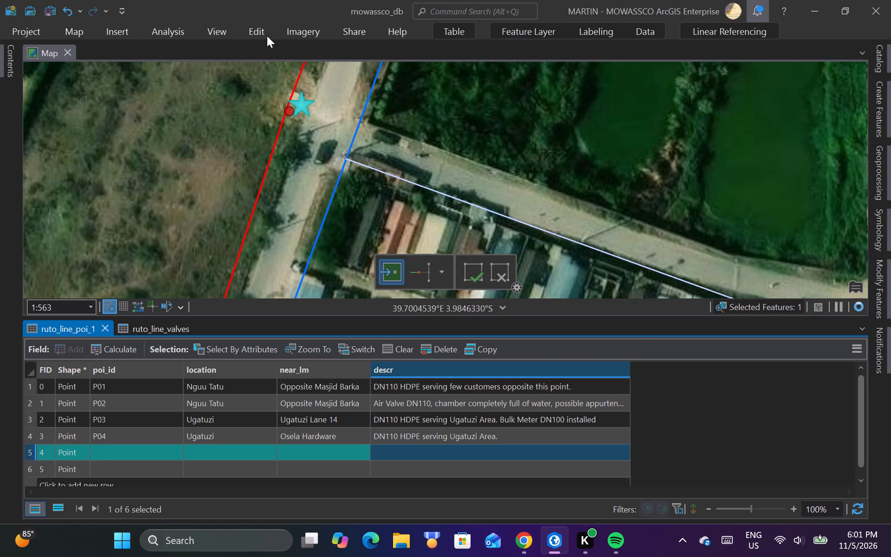
click(84, 30)
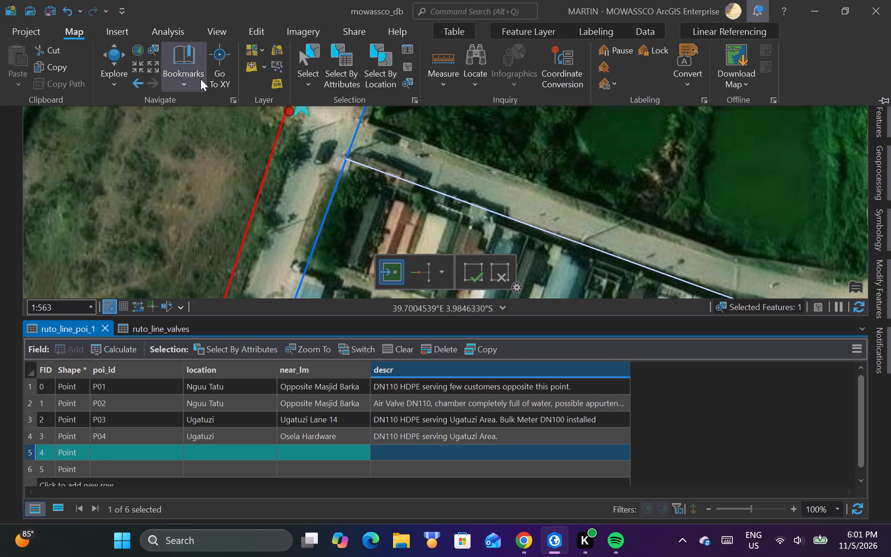
click(118, 51)
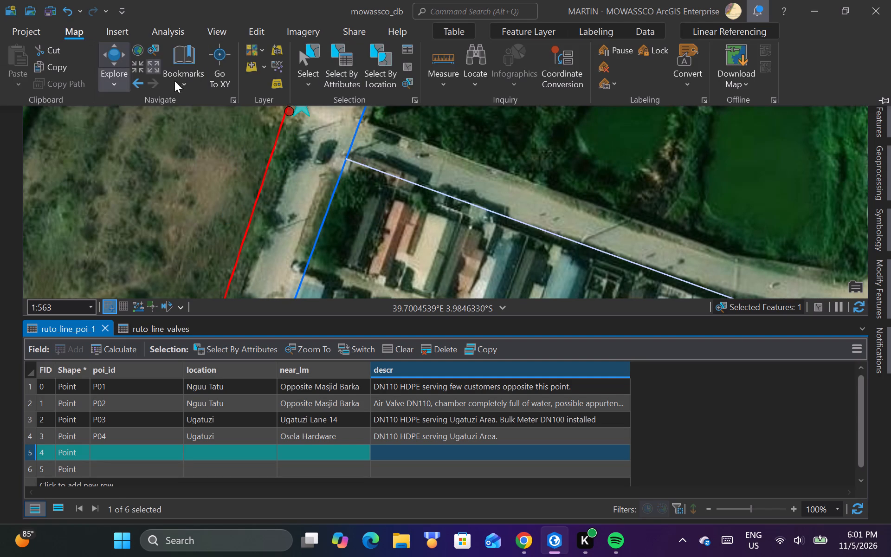
scroll(274, 111, up, 2)
click(256, 134)
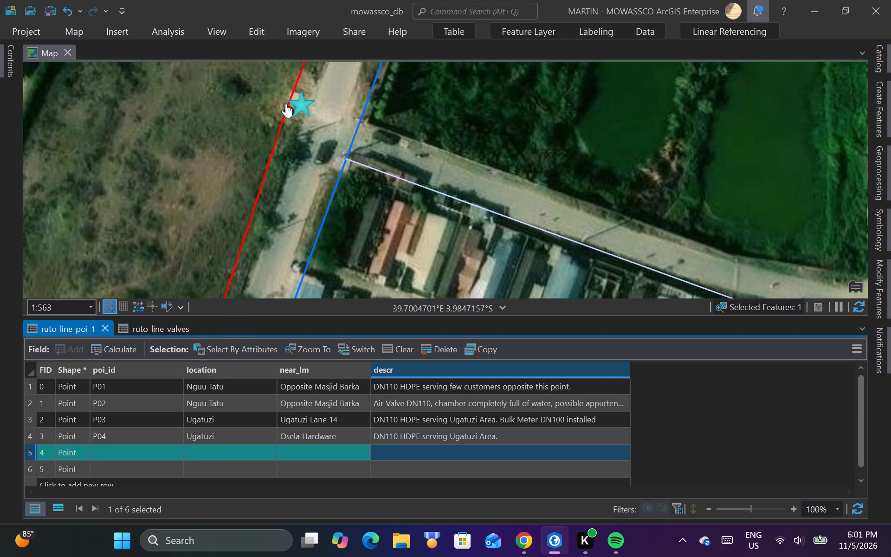
scroll(287, 103, up, 3)
click(296, 136)
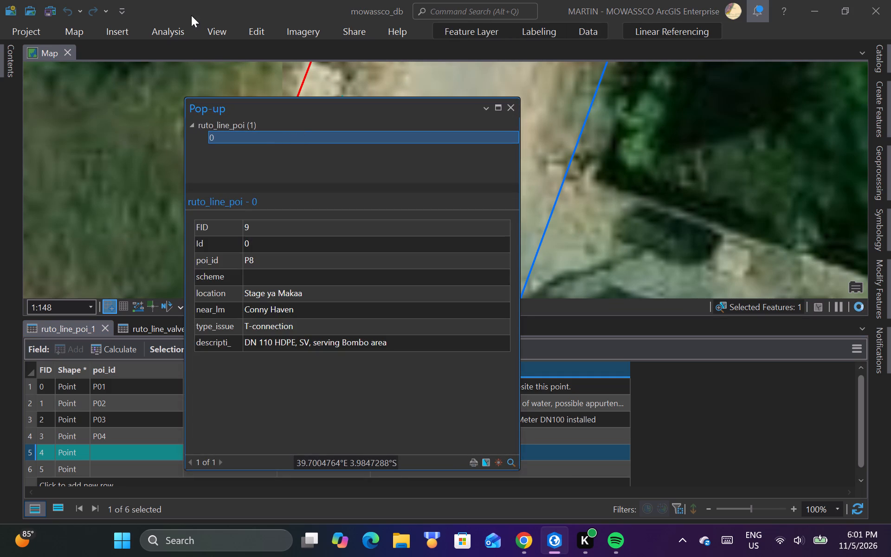
click(201, 4)
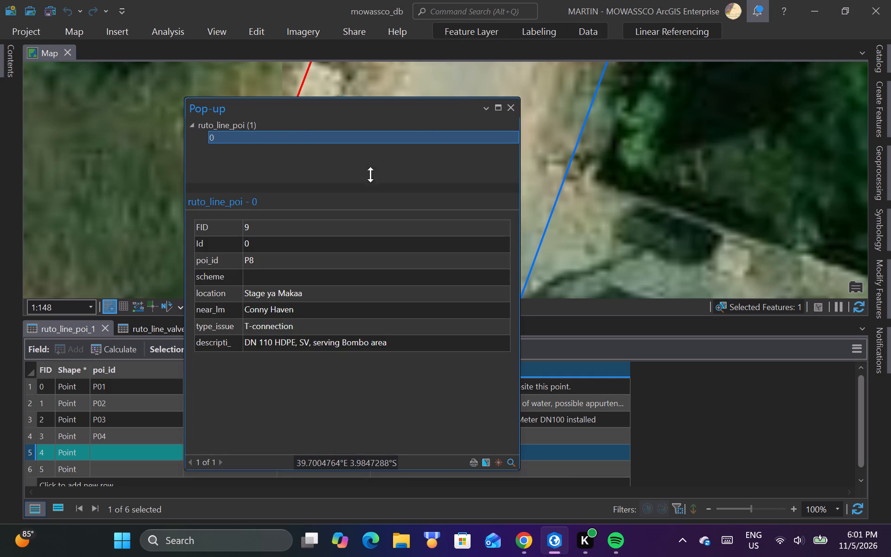
click(515, 105)
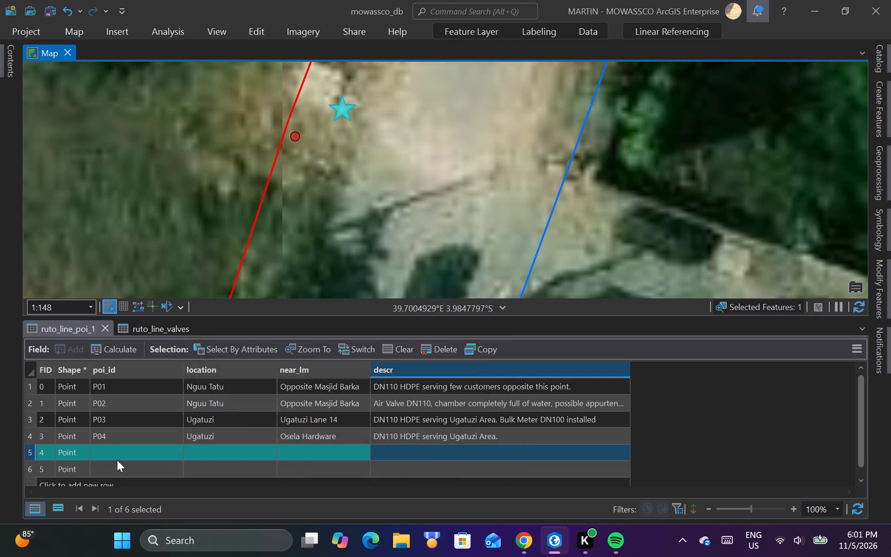
Set the poi_id of the blank FID 4 record in ruto_line_poi_1 to "P05".
double_click(120, 455)
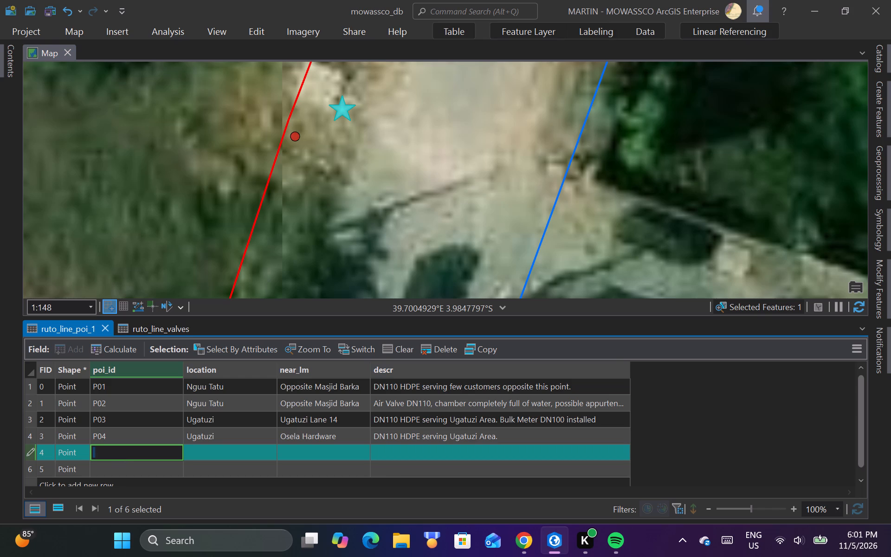
text(P05)
Set the location of the P05 record in ruto_line_poi_1 to "Kiembeni".
double_click(218, 451)
key(BackSpace)
key(BackSpace)
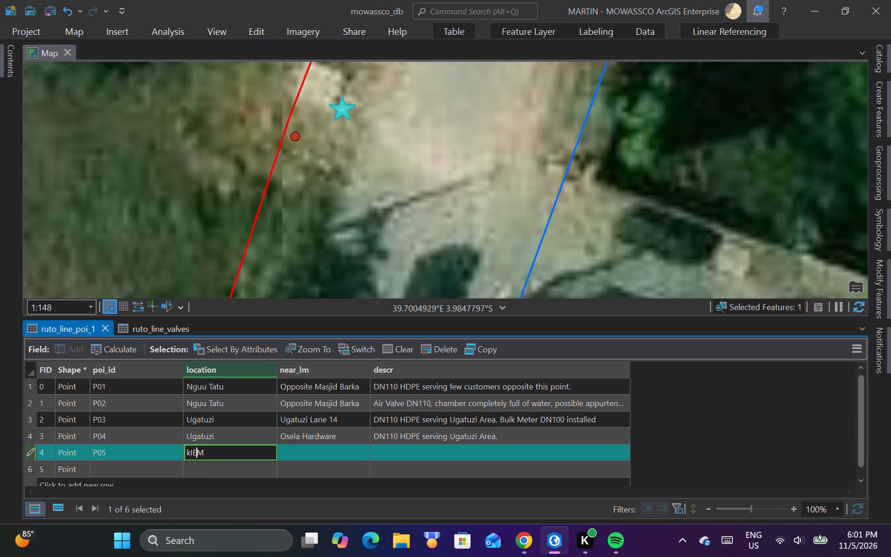
key(BackSpace)
key(BackSpace)
key(BackSpace)
key(BackSpace)
key(BackSpace)
key(BackSpace)
Set the near_lm of the P05 record in ruto_line_poi_1 to "Conny Haven Cafe".
double_click(311, 451)
key(BackSpace)
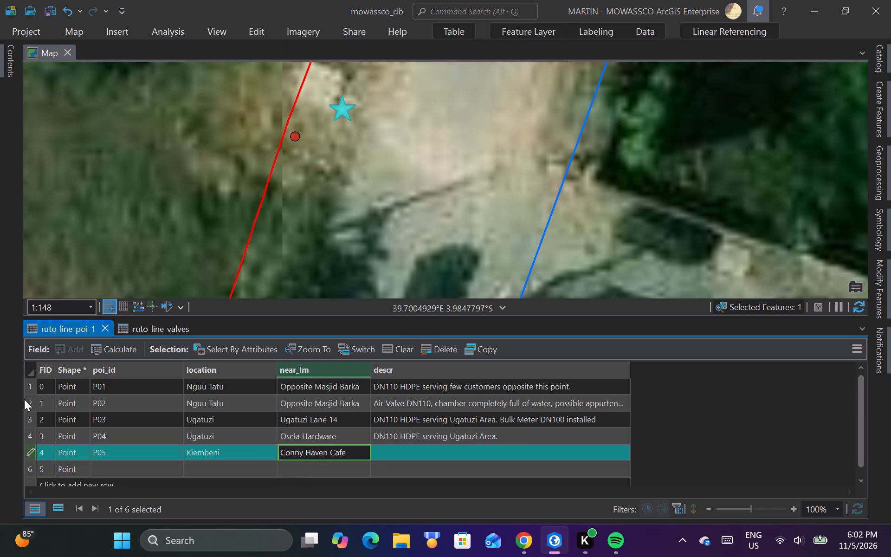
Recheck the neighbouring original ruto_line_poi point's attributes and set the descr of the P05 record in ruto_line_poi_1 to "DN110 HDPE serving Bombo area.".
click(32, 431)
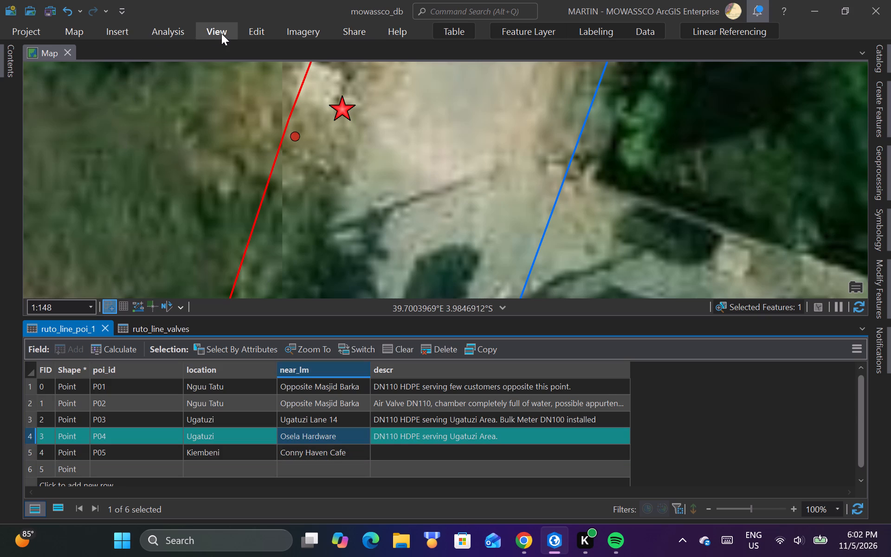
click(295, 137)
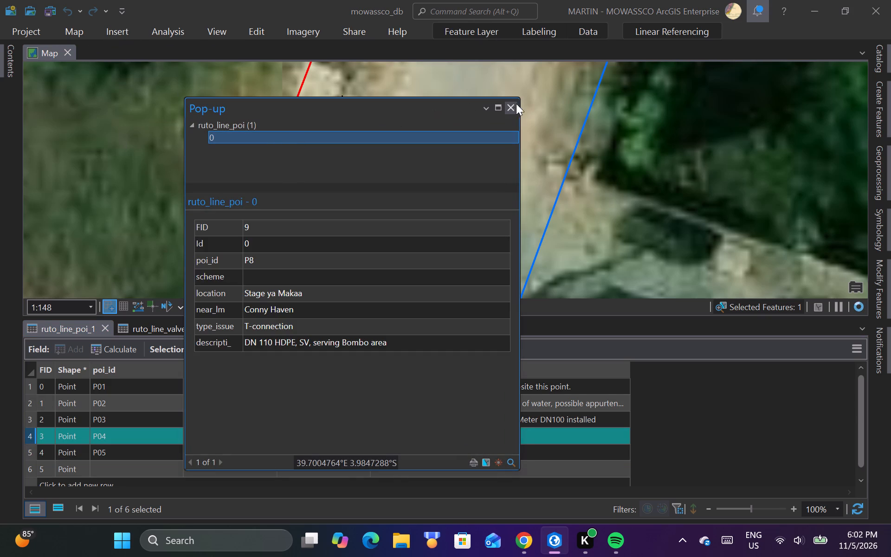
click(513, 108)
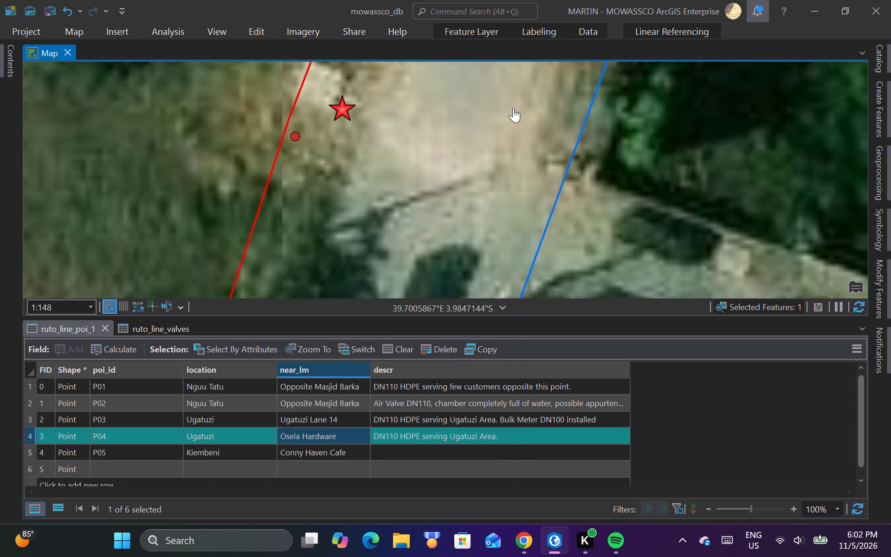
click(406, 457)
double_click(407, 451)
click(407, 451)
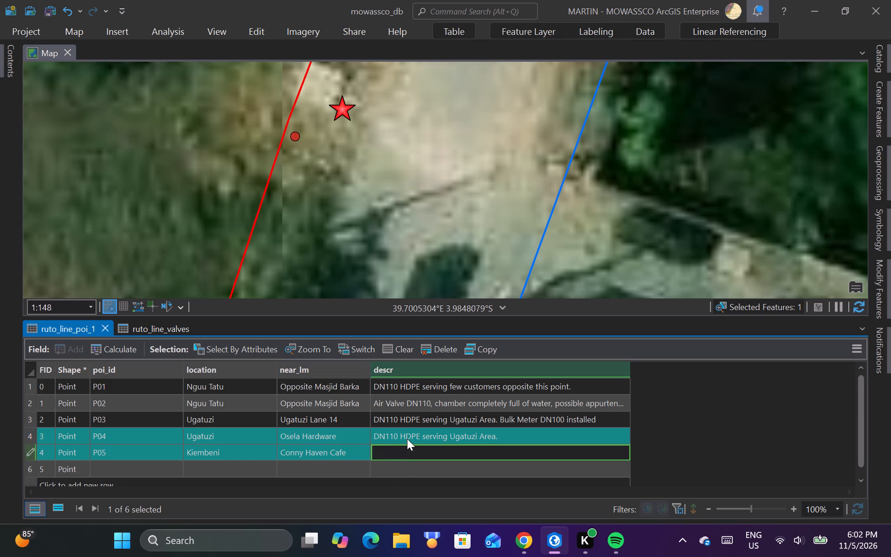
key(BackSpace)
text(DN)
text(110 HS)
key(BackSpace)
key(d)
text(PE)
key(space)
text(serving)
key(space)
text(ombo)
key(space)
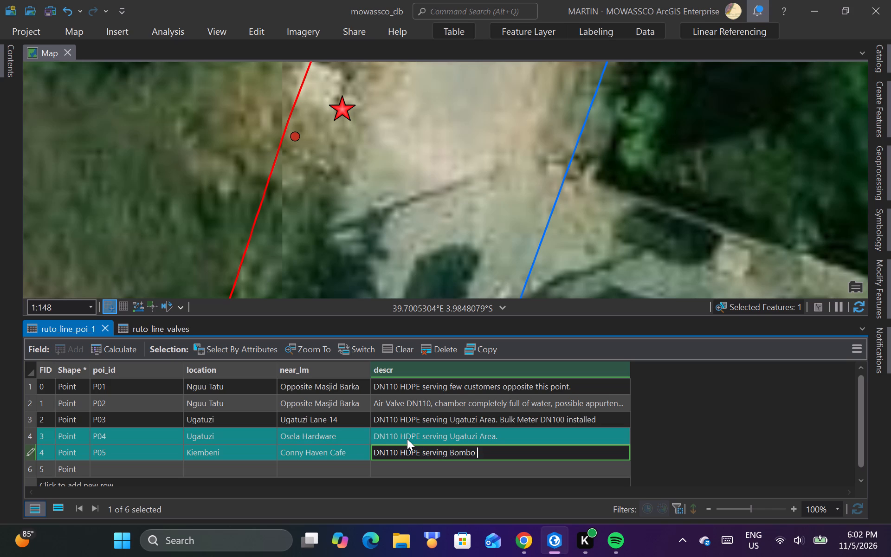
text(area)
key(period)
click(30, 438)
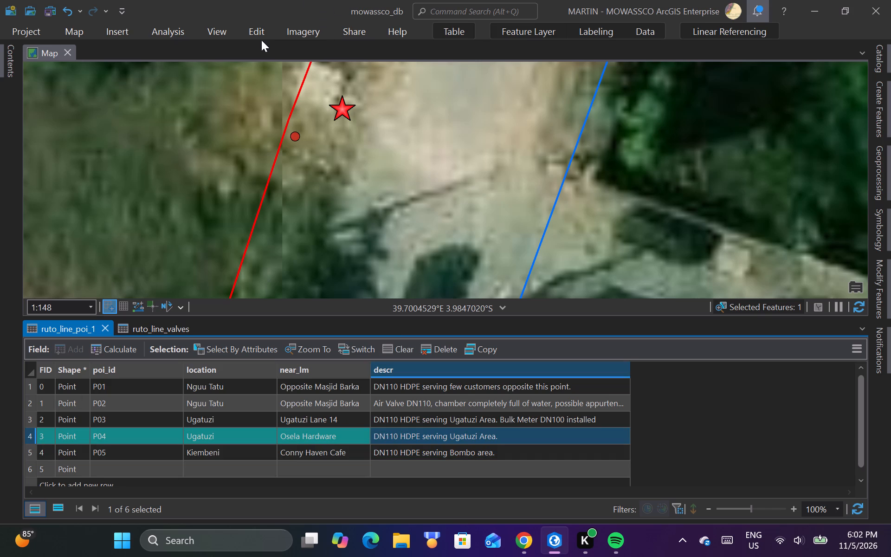
Save the edits made to the ruto_line_poi_1 records.
click(258, 35)
click(115, 68)
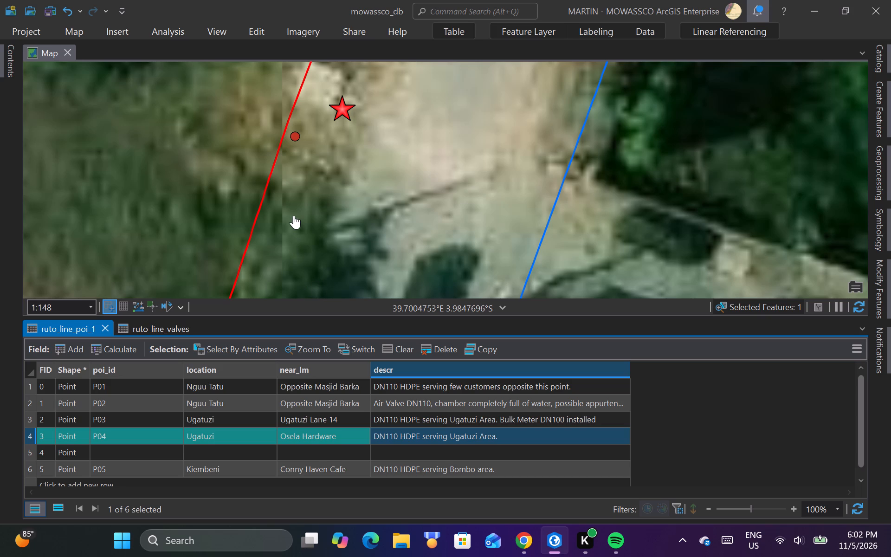
Compare the blank FID 4 and P05 records on the map and delete the P05 record from ruto_line_poi_1.
scroll(294, 215, down, 2)
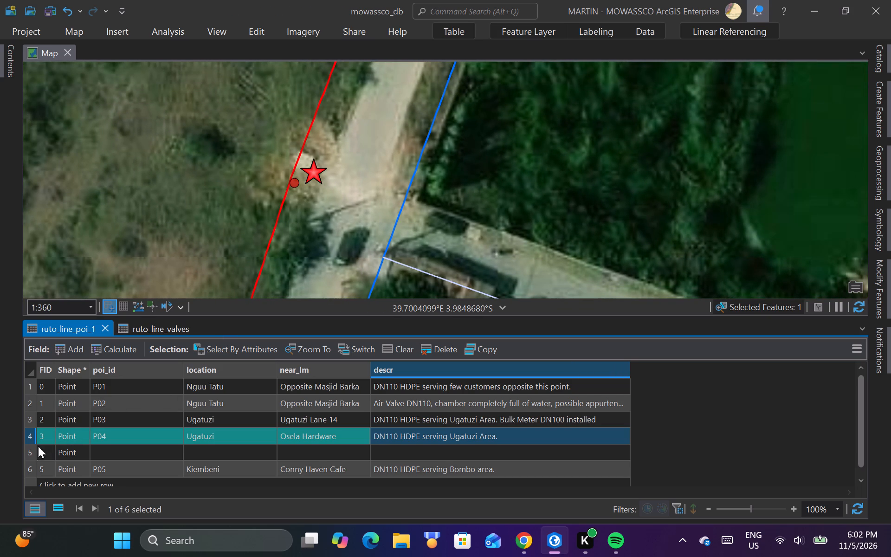
click(28, 451)
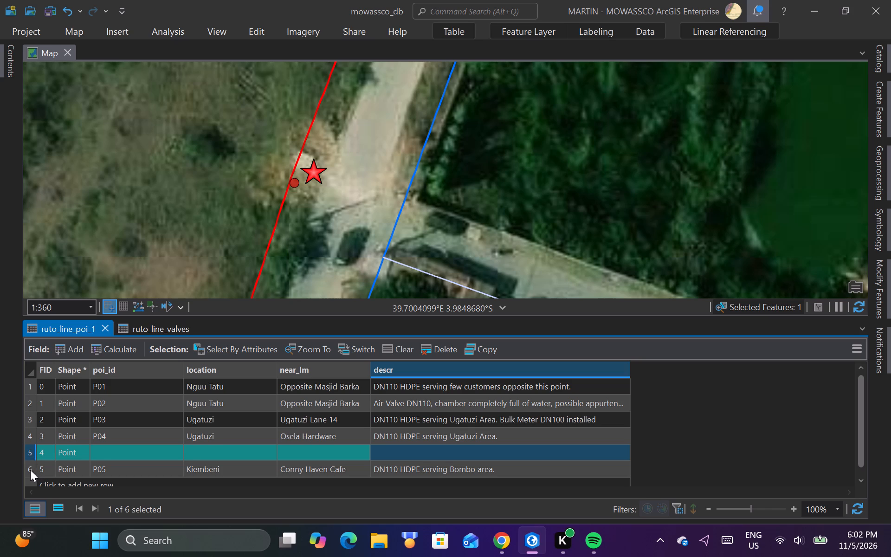
click(30, 470)
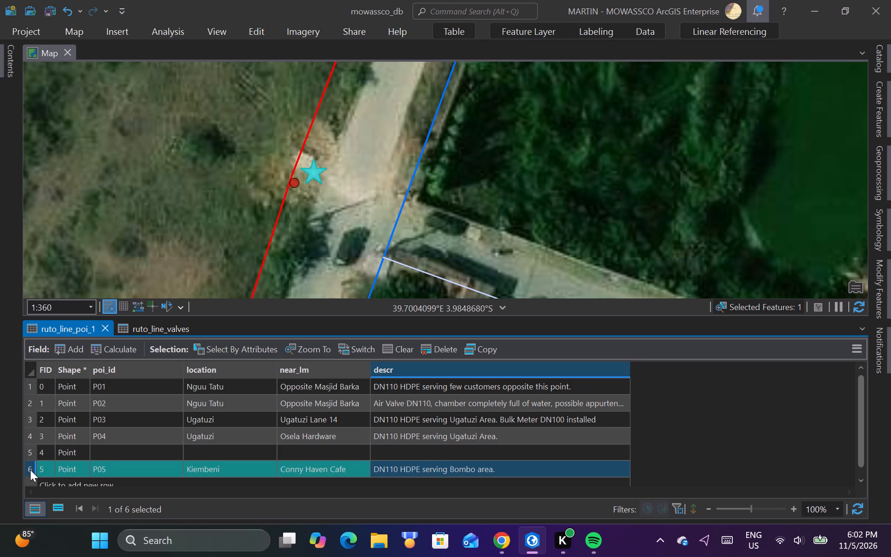
right_click(30, 470)
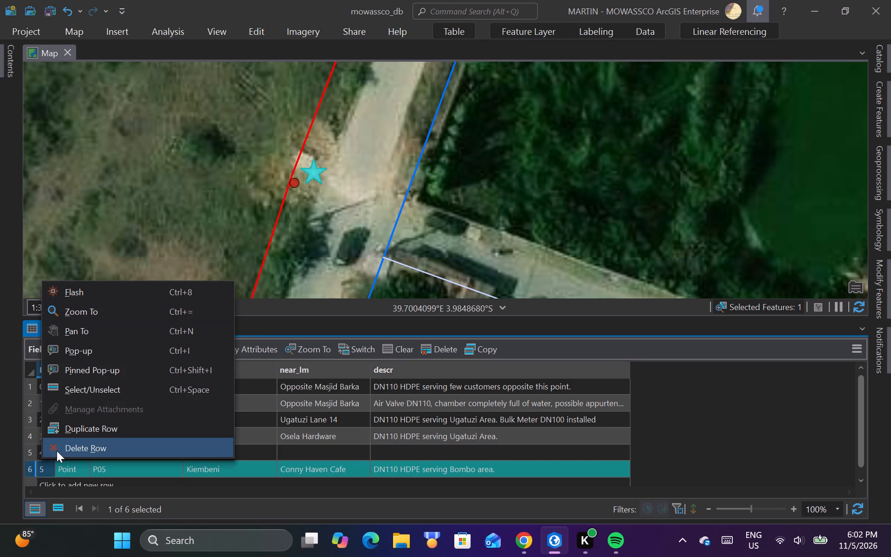
click(62, 451)
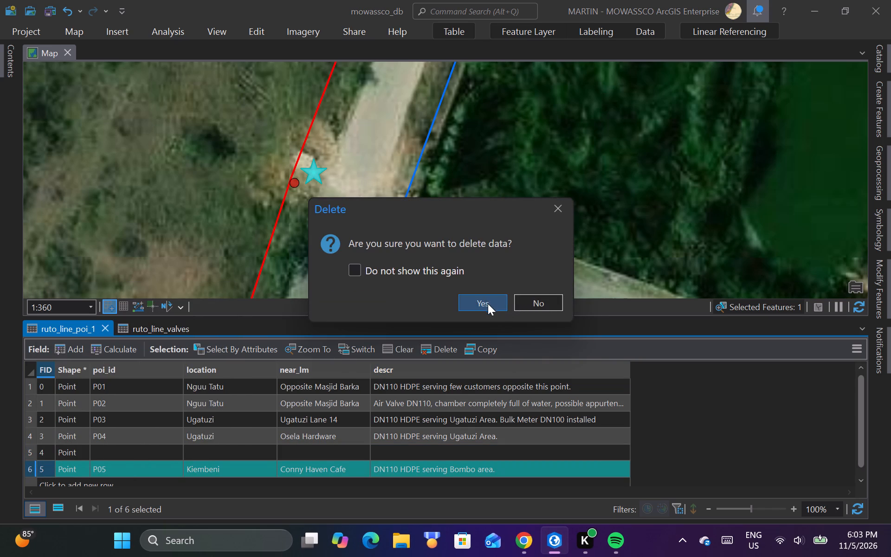
click(488, 302)
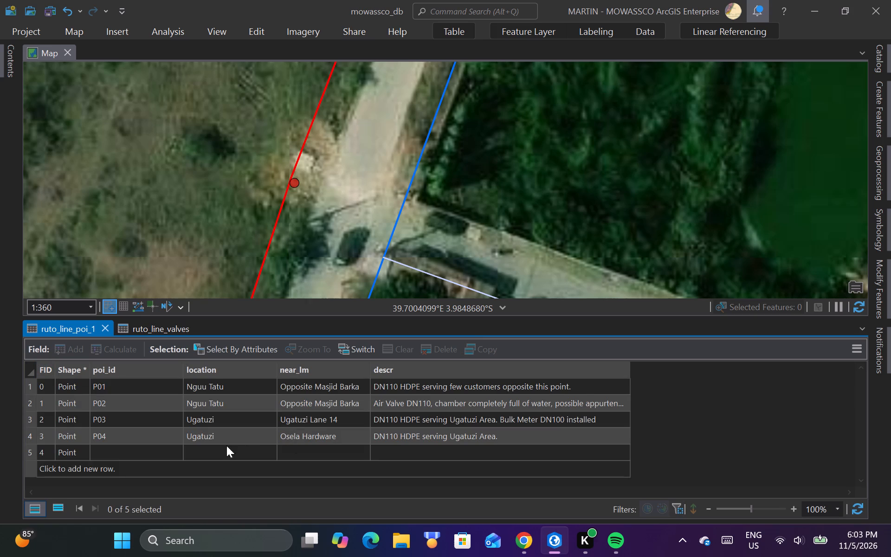
Delete the blank FID 4 record from ruto_line_poi_1.
click(29, 453)
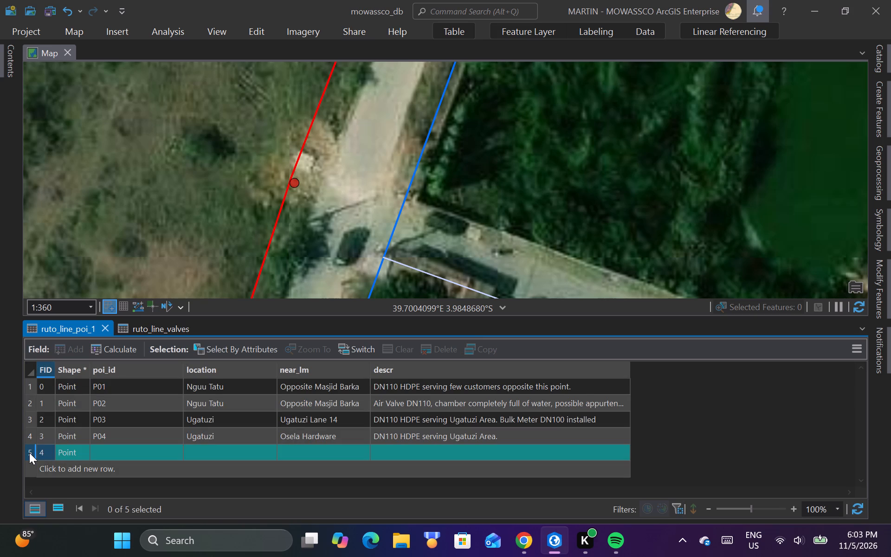
right_click(29, 453)
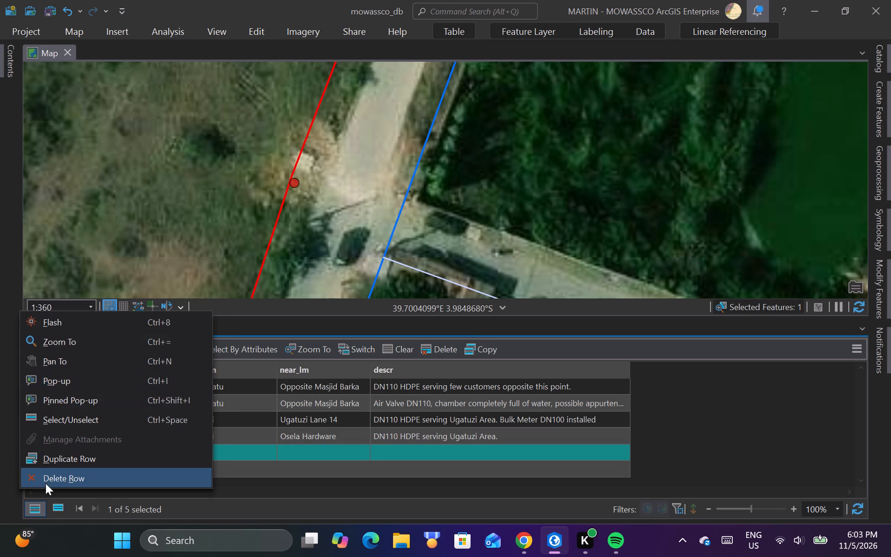
click(49, 479)
click(500, 302)
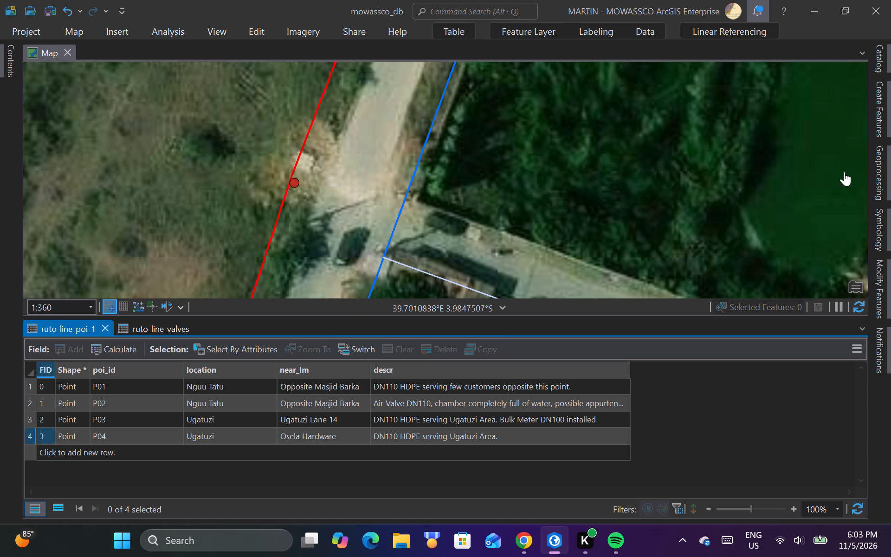
Create a new ruto_line_poi_1 point on the map just beside the original ruto_line_poi point at the road junction.
click(889, 111)
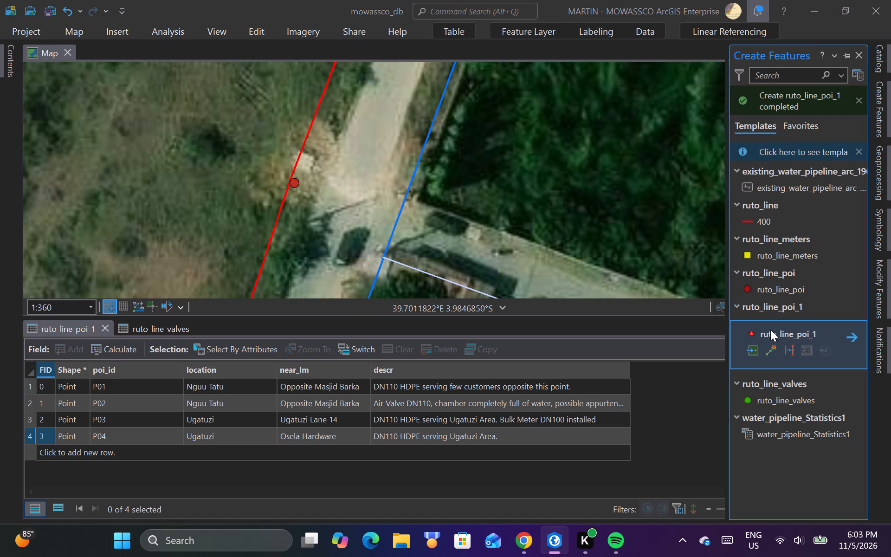
click(749, 352)
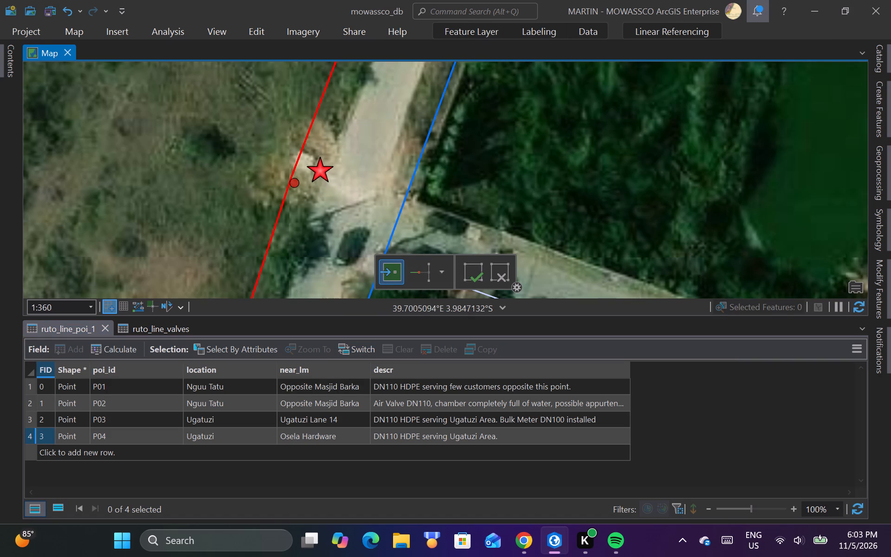
click(312, 168)
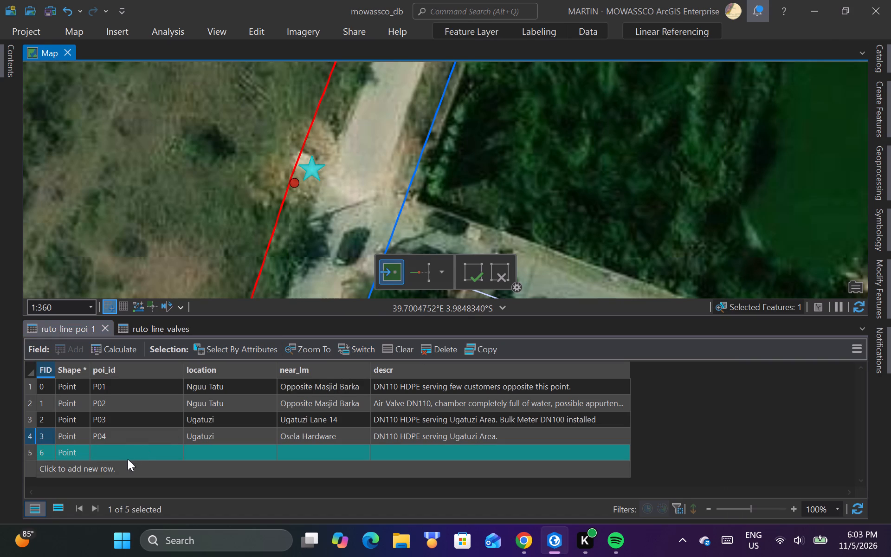
Set the poi_id of the new blank record in ruto_line_poi_1 to "P05".
double_click(130, 454)
click(131, 454)
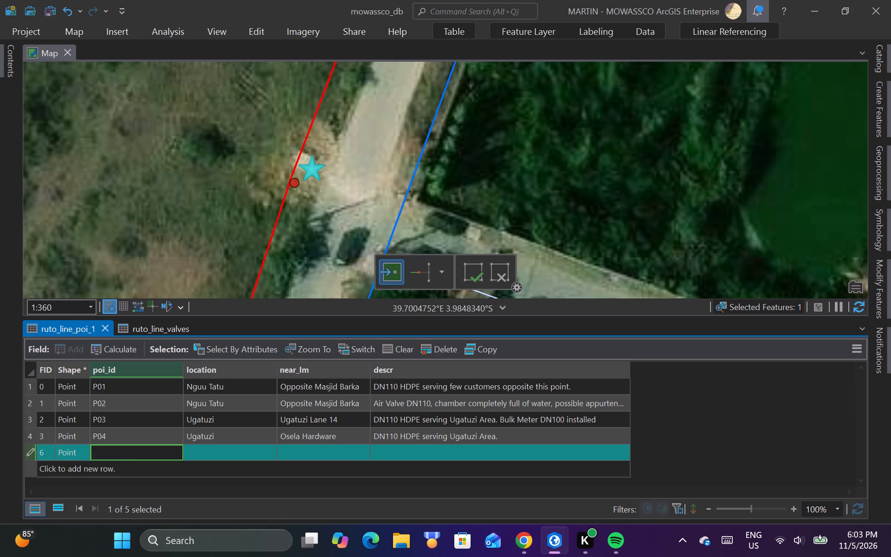
key(BackSpace)
key(p)
text(05)
key(Tab)
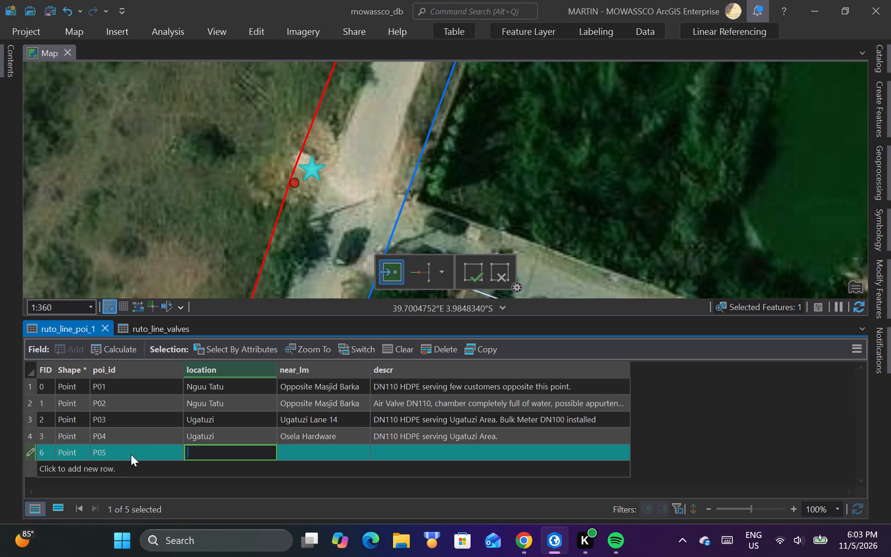
Set the location of the new P05 record in ruto_line_poi_1 to "Kiembeni".
key(BackSpace)
key(BackSpace)
key(BackSpace)
key(BackSpace)
key(BackSpace)
Set the near_lm of the new P05 record in ruto_line_poi_1 to "Conny Haven Cafe".
double_click(318, 451)
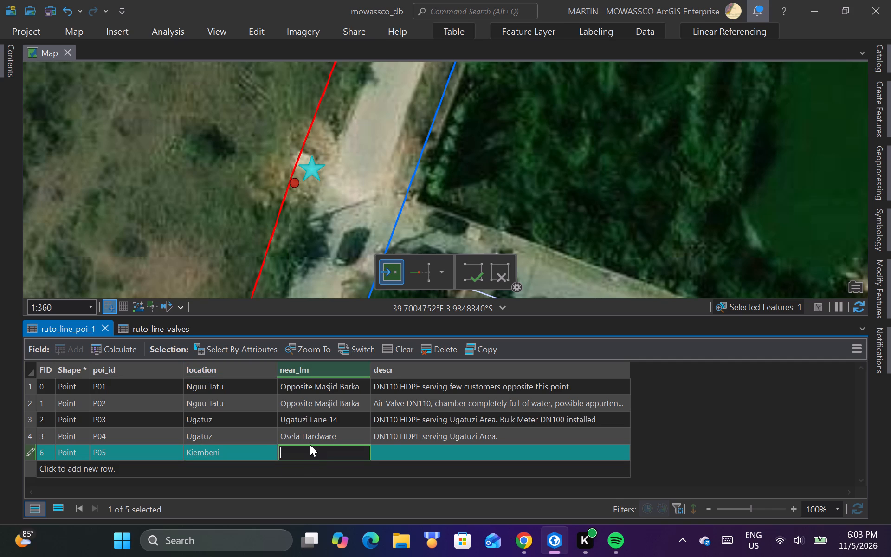
text(onny)
key(space)
Set the descr of the P05 record in ruto_line_poi_1 to "DN110 HDPE serving Bombo Area.".
click(390, 454)
double_click(396, 451)
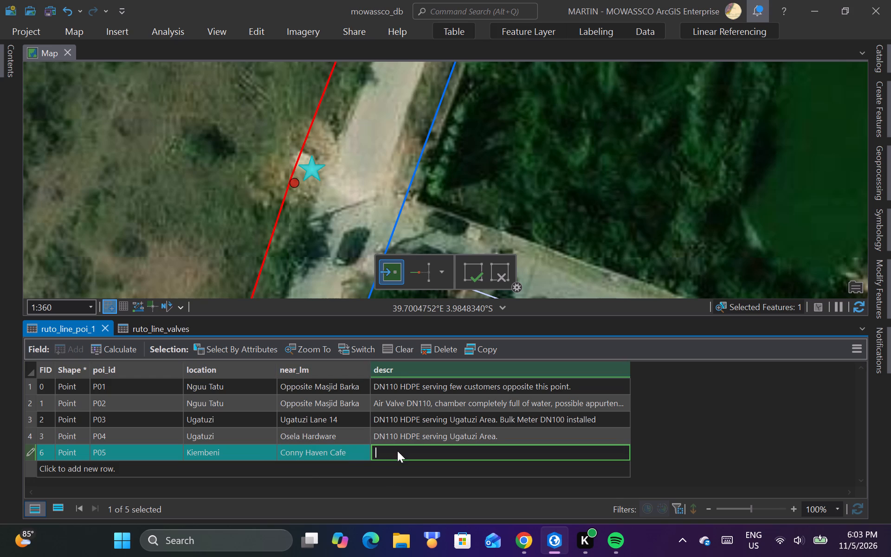
key(BackSpace)
key(BackSpace)
text(DN)
text(110)
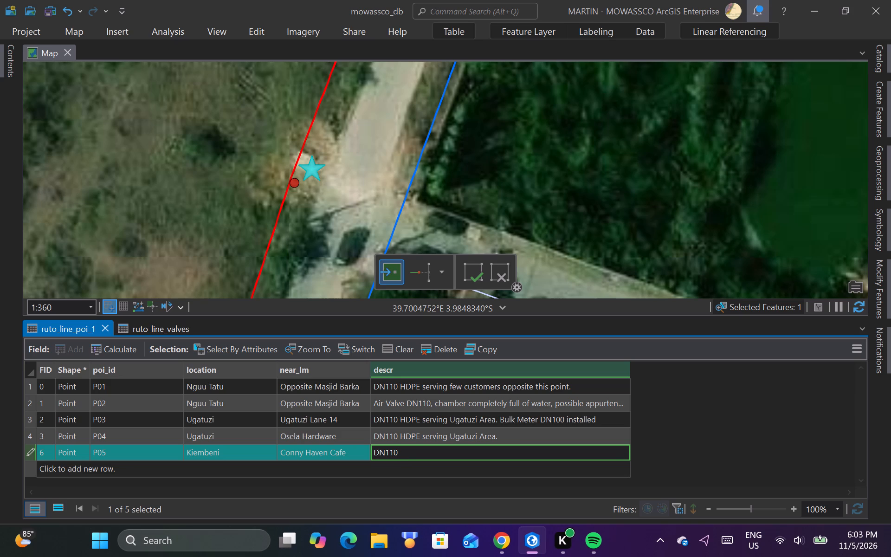
key(space)
text(serving)
key(space)
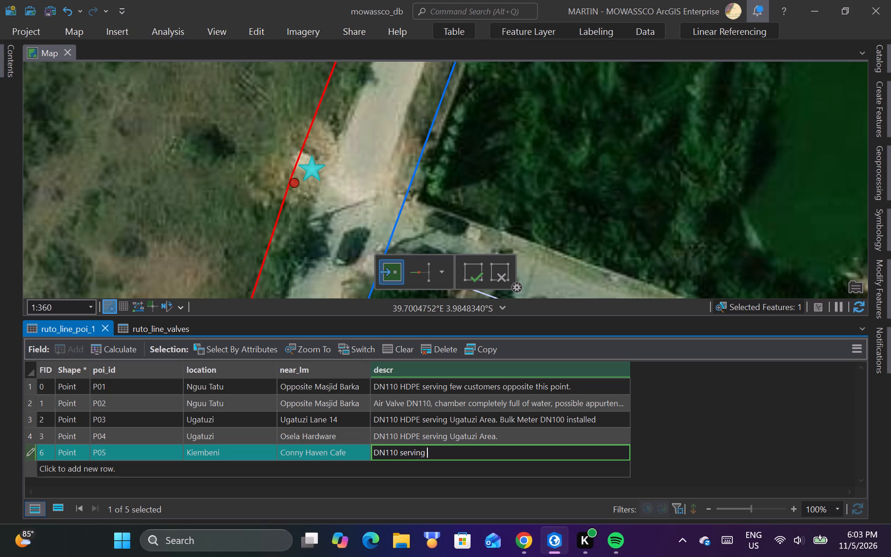
key(BackSpace)
key(BackSpace)
key(BackSpace)
key(BackSpace)
key(BackSpace)
key(BackSpace)
key(BackSpace)
key(BackSpace)
text(hdpe)
key(BackSpace)
key(BackSpace)
key(BackSpace)
key(BackSpace)
text(HDPE)
key(space)
text(serving)
key(space)
text(ombo)
key(space)
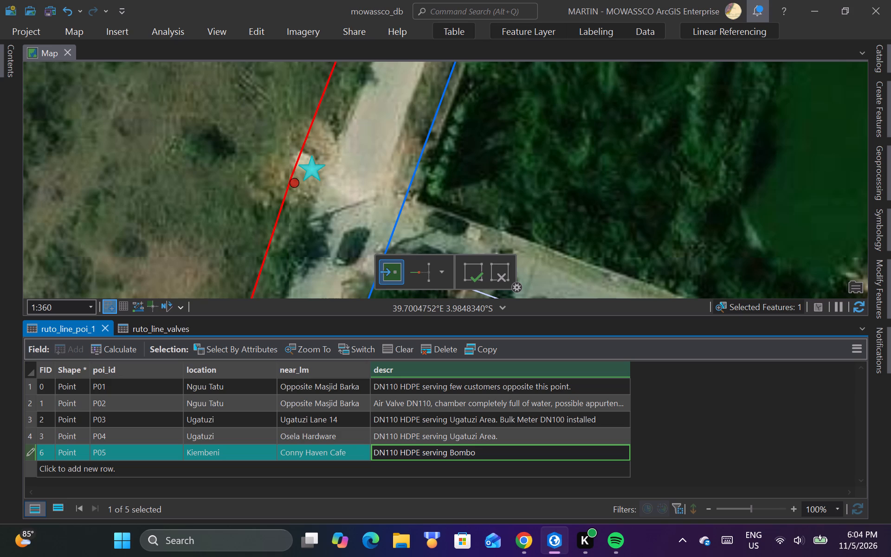
key(a)
text(rea)
key(period)
click(29, 437)
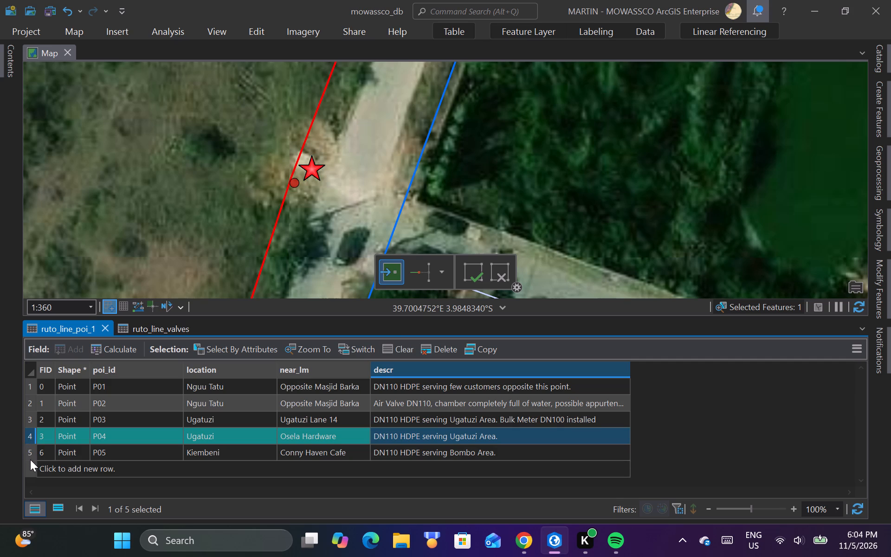
Save the edits made to the ruto_line_poi_1 records.
click(249, 32)
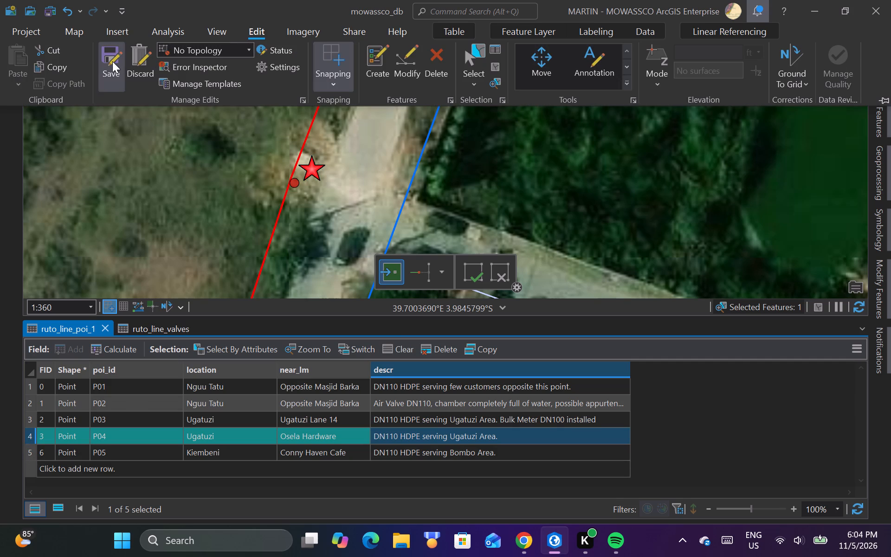
click(112, 61)
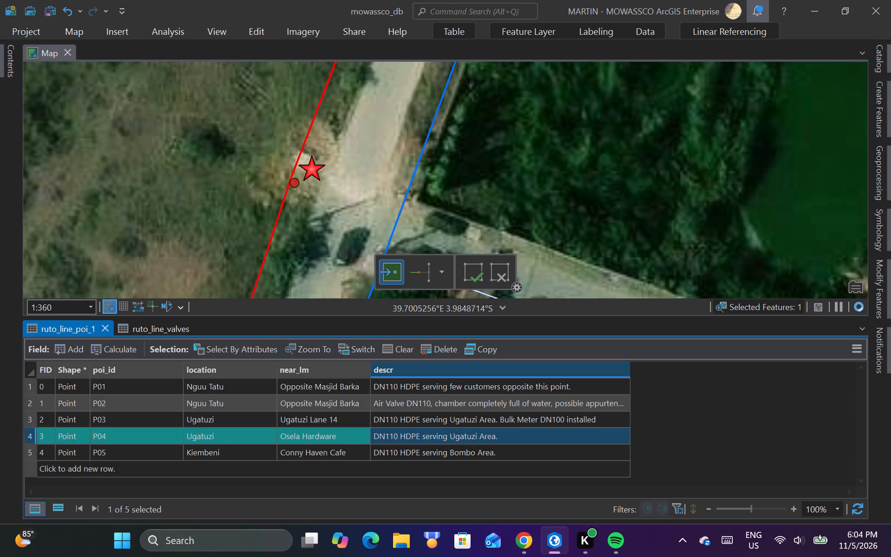
Create a new ruto_line_poi_1 point just beside the next original ruto_line_poi point, north along the red line at the road junction.
scroll(269, 233, down, 1)
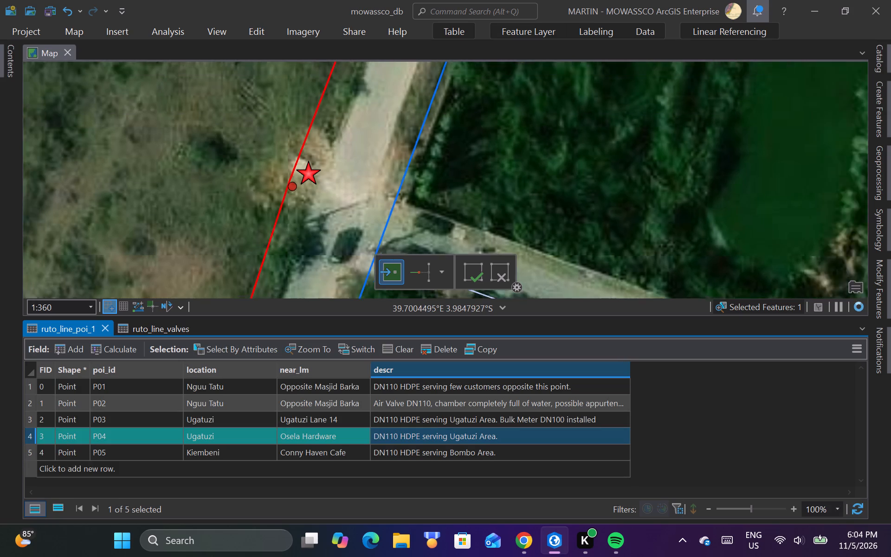
scroll(269, 233, down, 4)
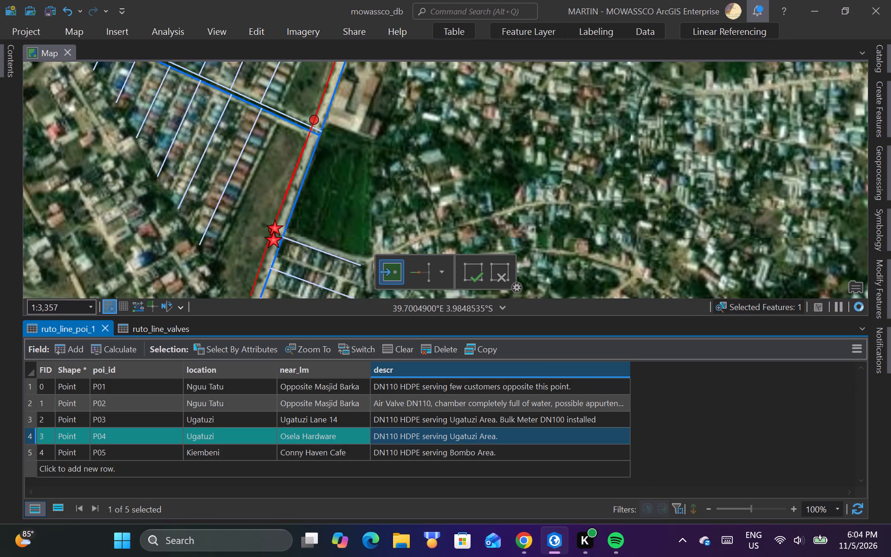
scroll(317, 105, up, 3)
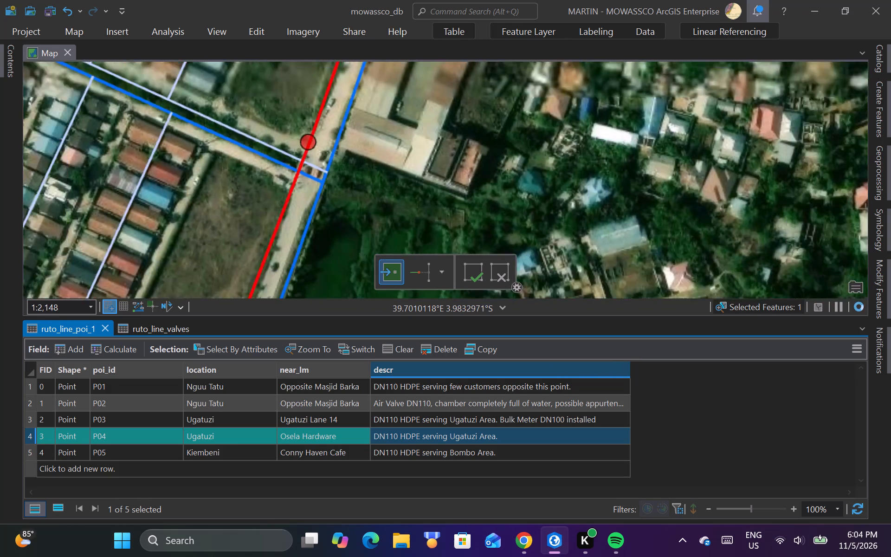
scroll(319, 129, up, 2)
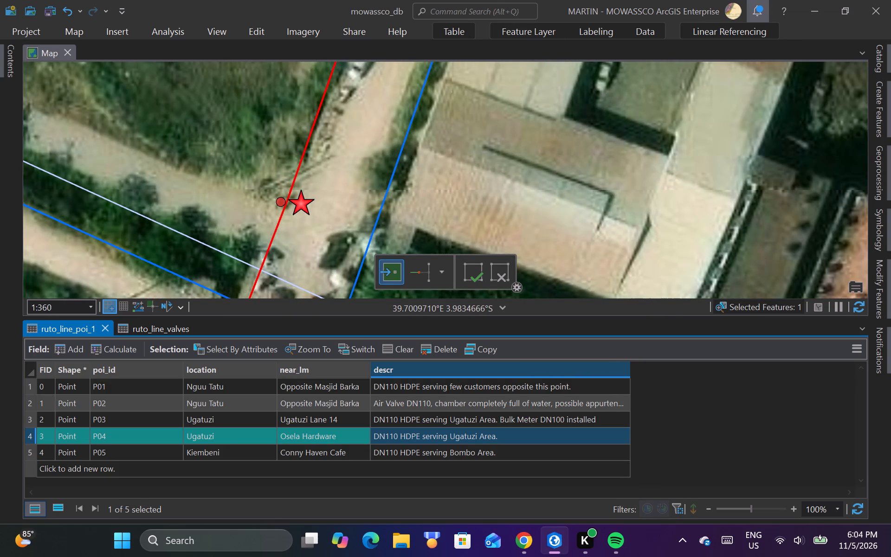
click(301, 202)
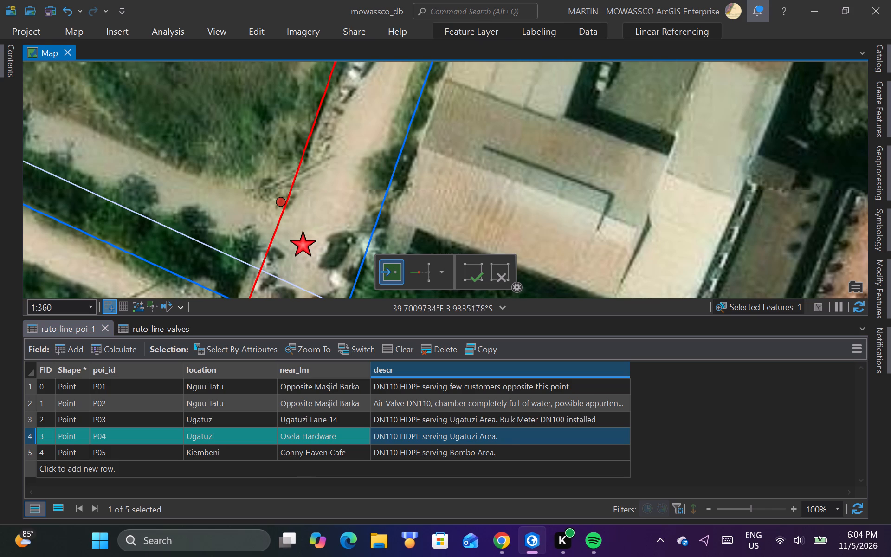
click(302, 202)
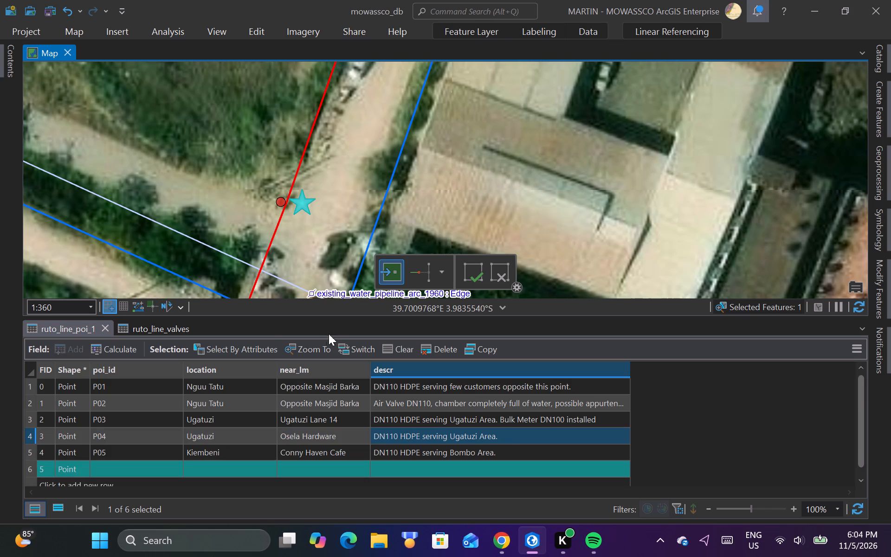
Set the poi_id of the new blank record in ruto_line_poi_1 to "P06".
scroll(129, 469, down, 3)
triple_click(126, 461)
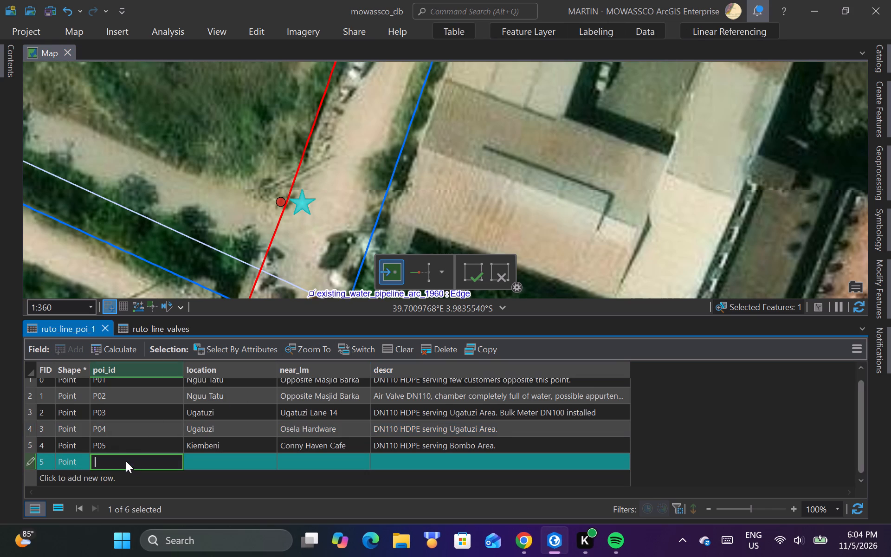
key(BackSpace)
key(BackSpace)
key(p)
text(06)
key(BackSpace)
key(BackSpace)
key(BackSpace)
key(p)
text(06)
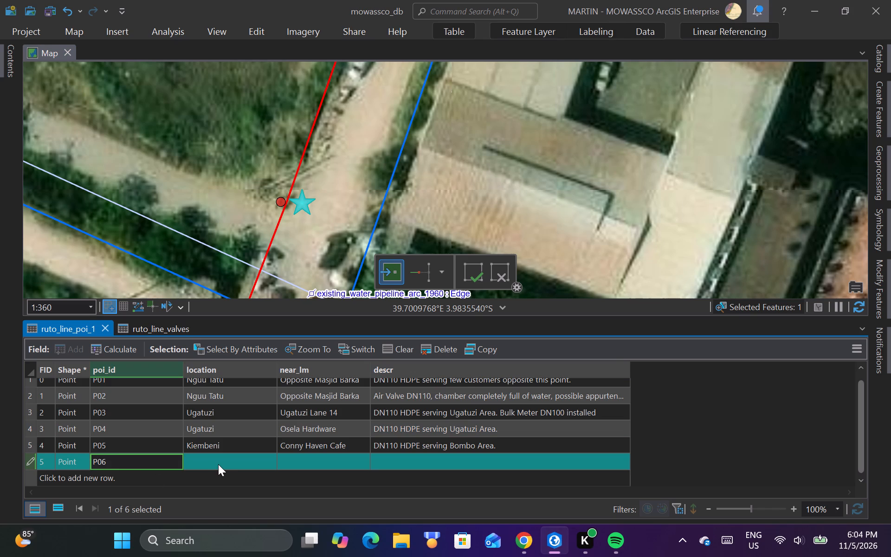
Set the location of the P06 record in ruto_line_poi_1 to "Kiembeni".
double_click(219, 462)
click(219, 462)
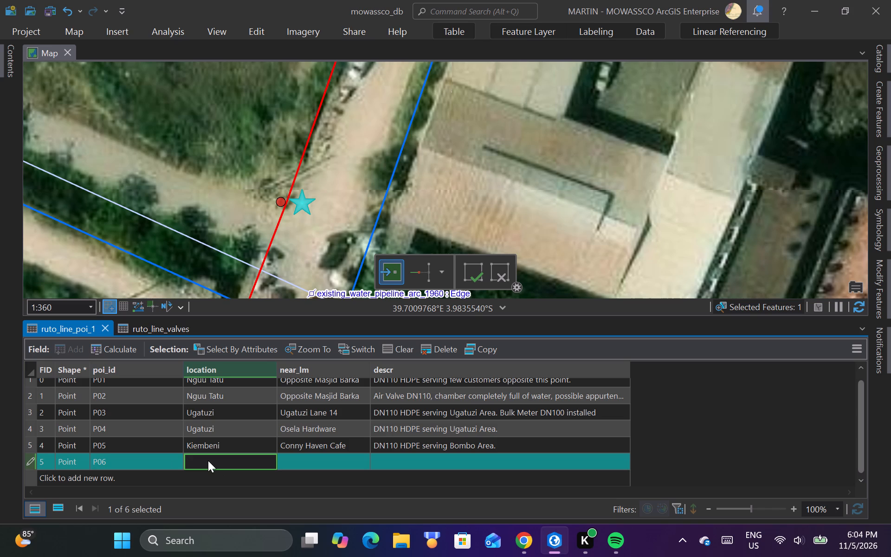
key(BackSpace)
key(BackSpace)
key(BackSpace)
key(k)
key(BackSpace)
Set the near_lm of the P06 record in ruto_line_poi_1 to "Kiembeni Blue Estate".
double_click(314, 462)
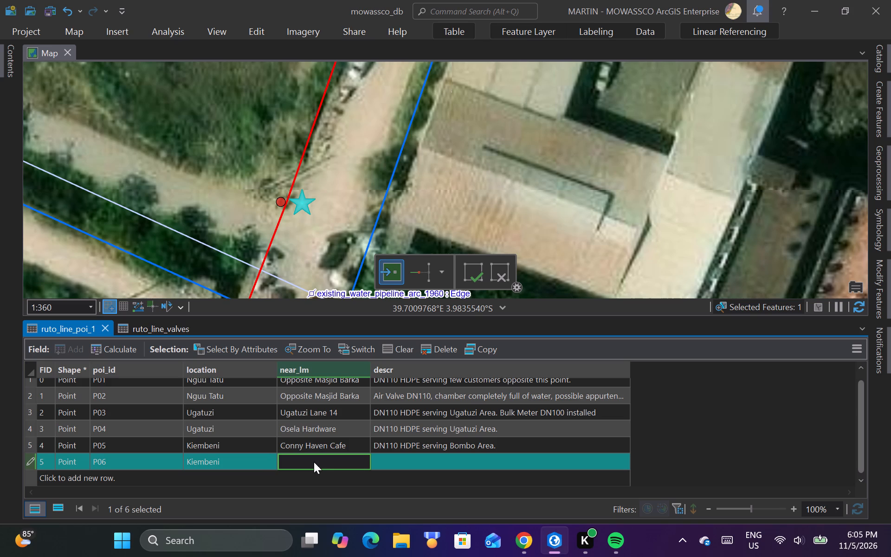
key(BackSpace)
text(state)
Inspect the attributes of the original ruto_line_poi point beside the new P06 point on the map.
click(84, 28)
click(108, 56)
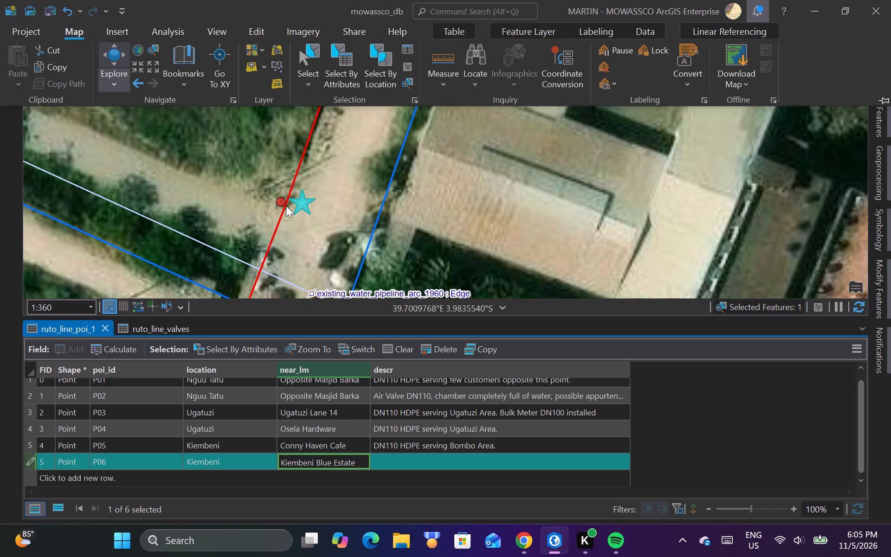
click(279, 201)
click(279, 201)
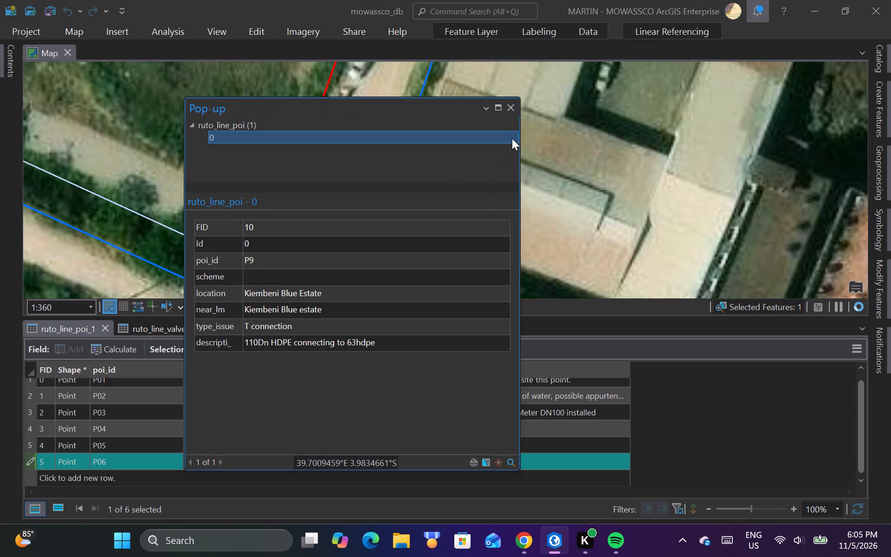
Set the descr of the P06 record in ruto_line_poi_1 to "DN110 HDPE boosting supply to old DN63 HDPE serving Kiembeni Blue Estate.".
click(513, 108)
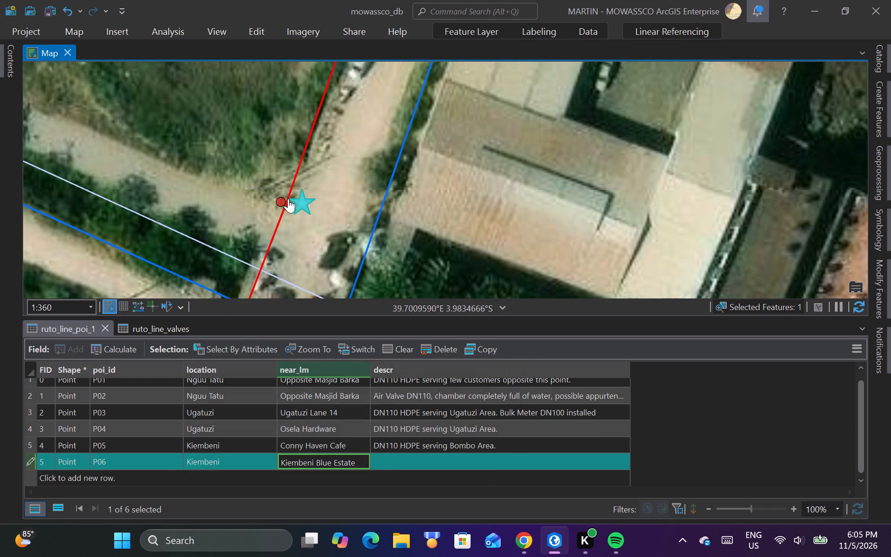
click(280, 203)
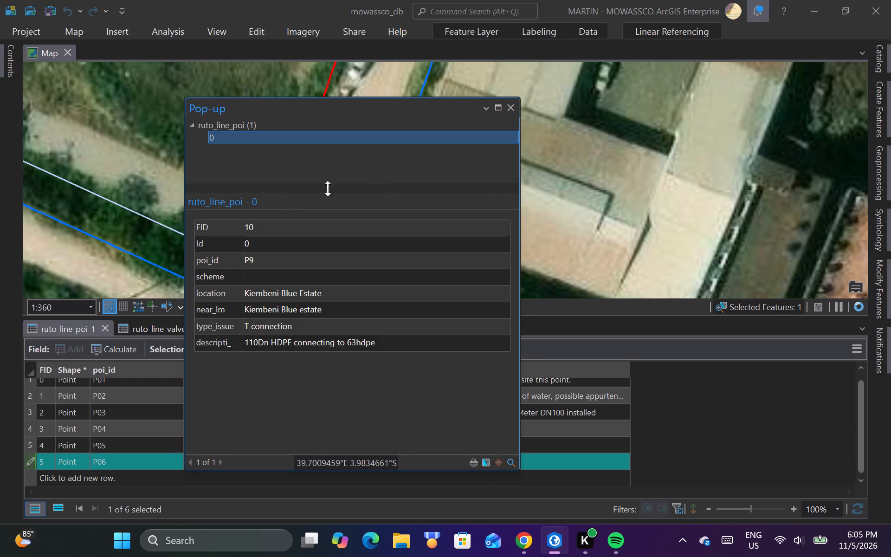
click(510, 108)
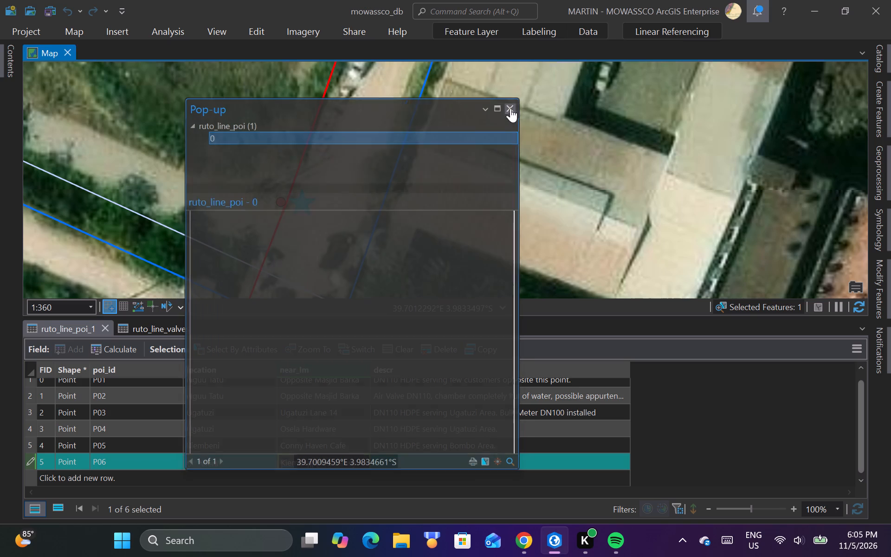
double_click(406, 460)
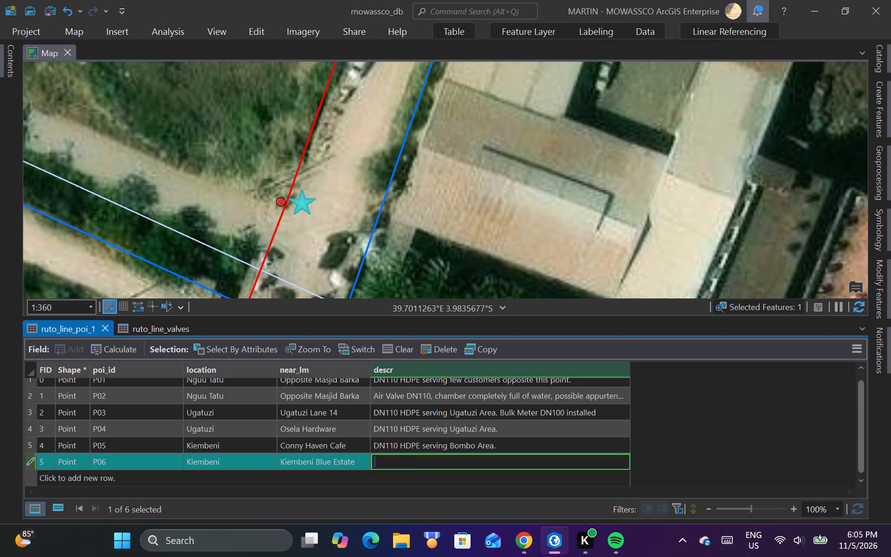
key(BackSpace)
key(BackSpace)
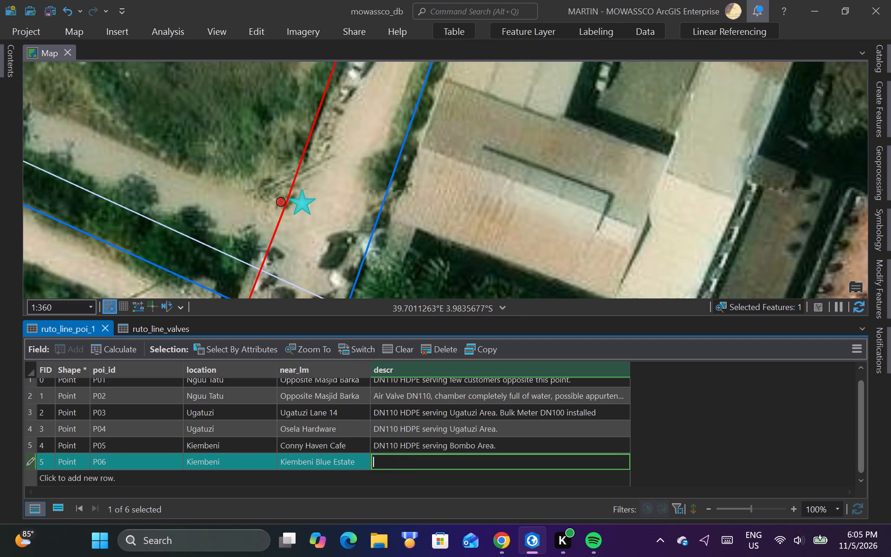
text(DN)
text(110 HDPE)
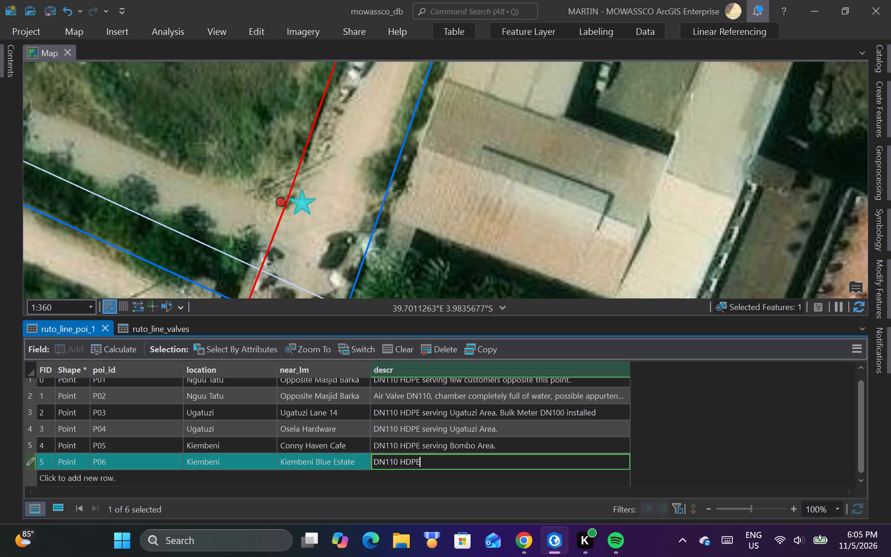
key(space)
text(boosting)
key(space)
text(supply)
key(space)
text(to)
key(space)
key(o)
text(ld)
key(space)
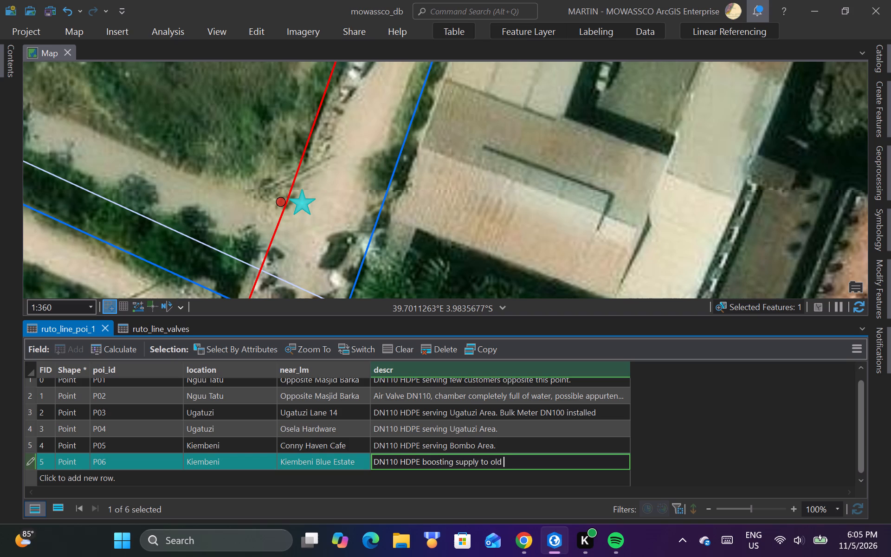
text(DN)
key(6)
key(3)
key(space)
text(HDPE)
key(space)
text(pipe)
key(BackSpace)
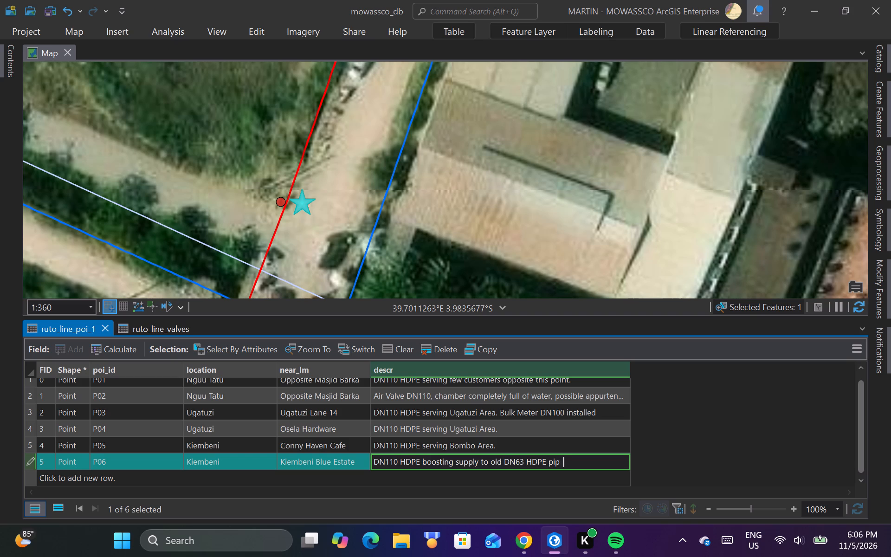
key(BackSpace)
key(BackSpace)
key(BackSpace)
text(serving)
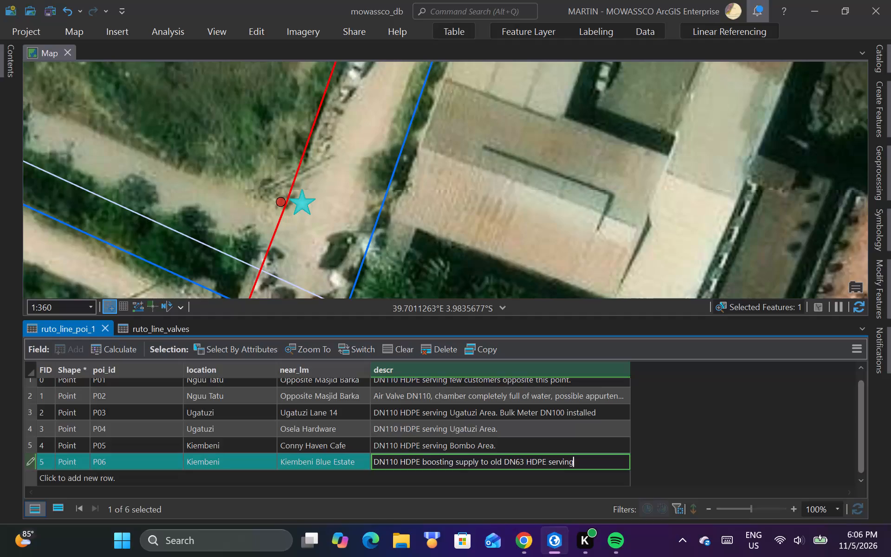
key(space)
text(lue)
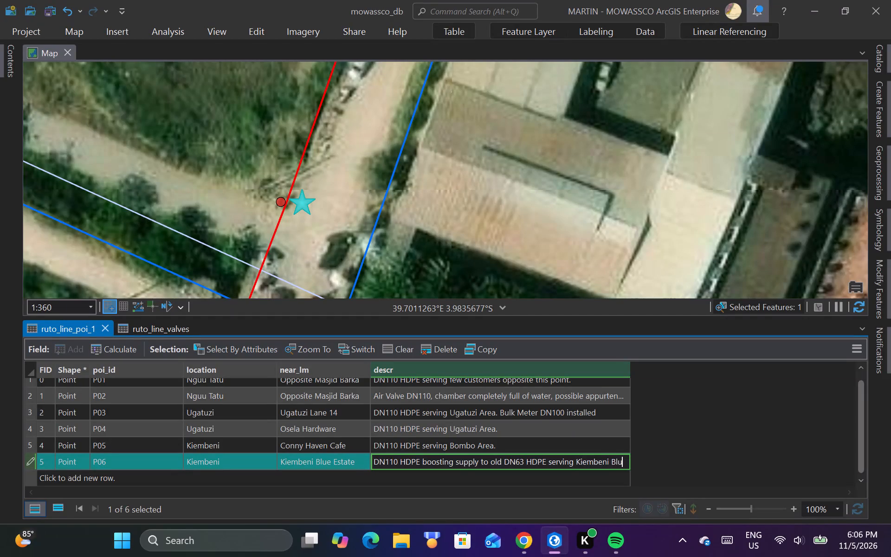
key(space)
key(e)
text(state)
key(period)
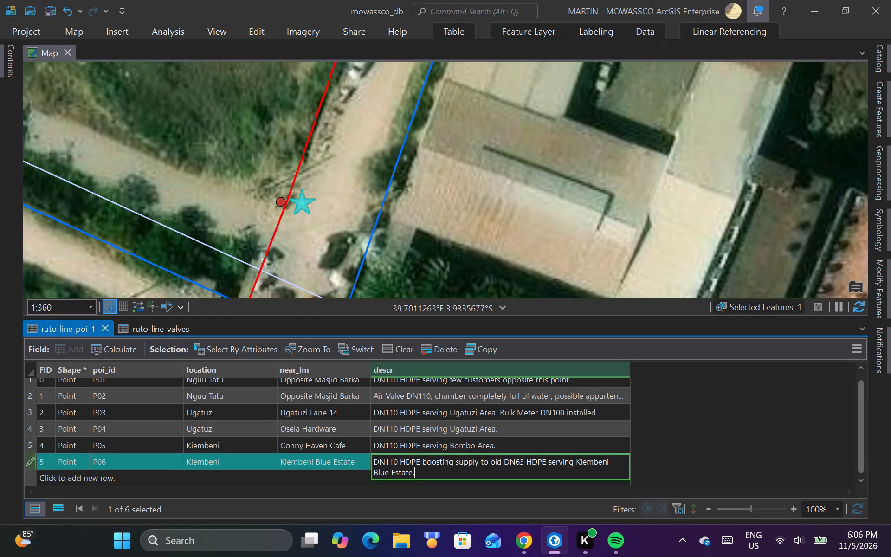
click(28, 445)
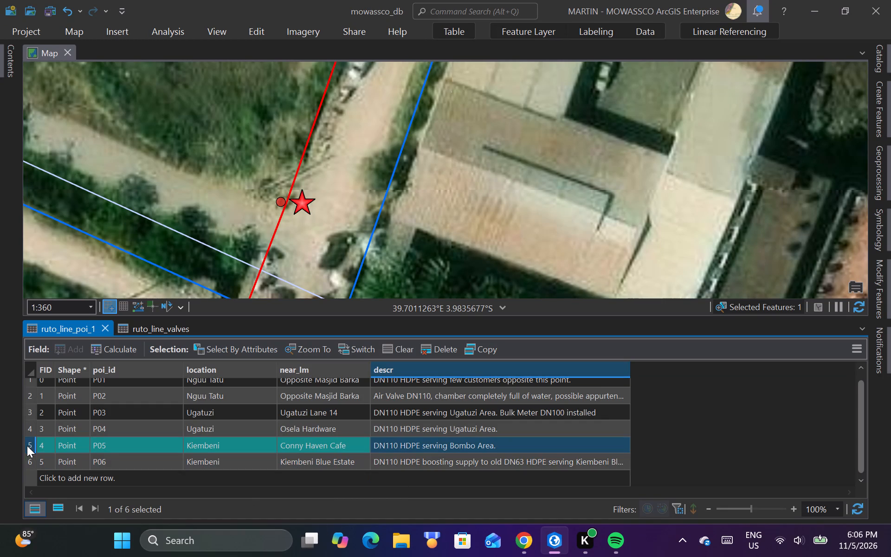
Save the pending edits to the P06 record in ruto_line_poi_1.
click(266, 28)
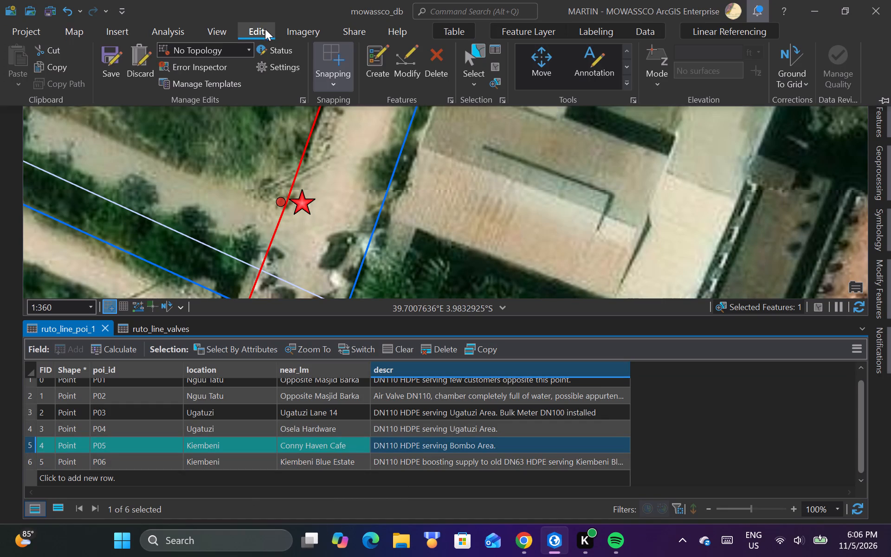
click(116, 60)
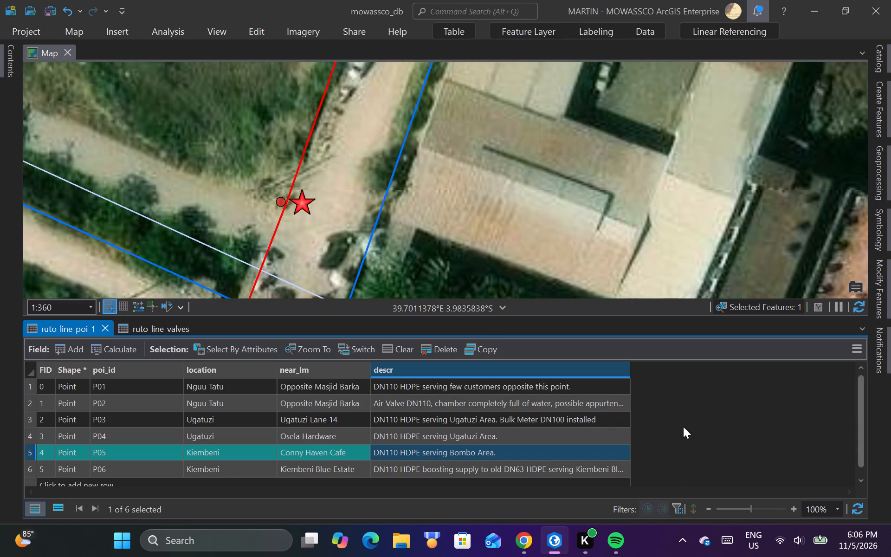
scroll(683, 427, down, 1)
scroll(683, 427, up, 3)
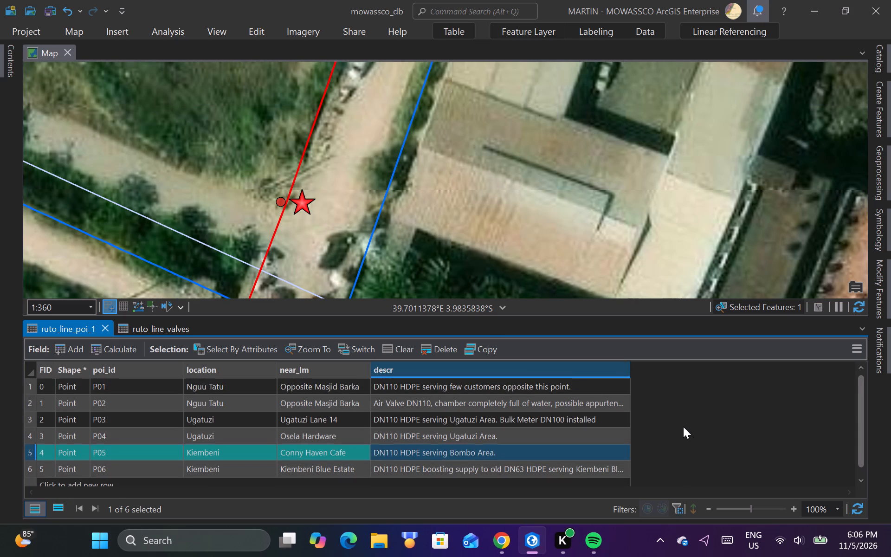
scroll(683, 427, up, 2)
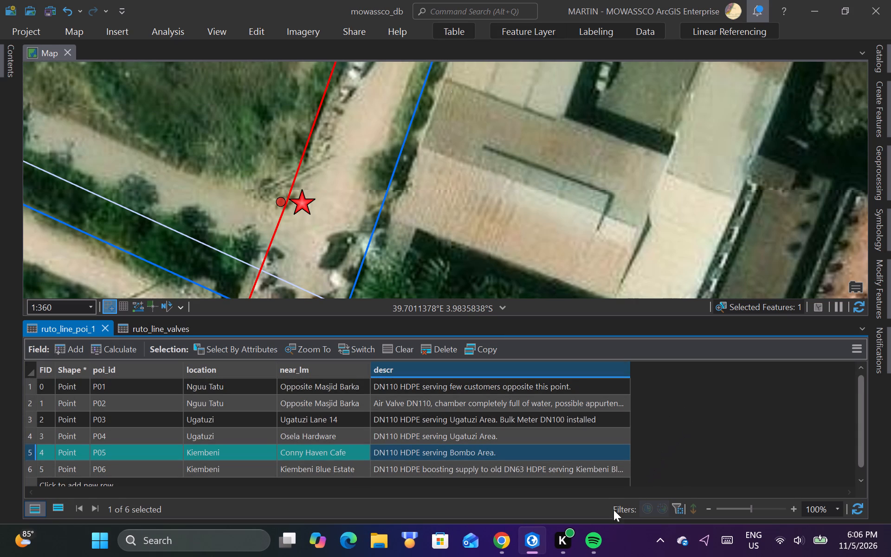